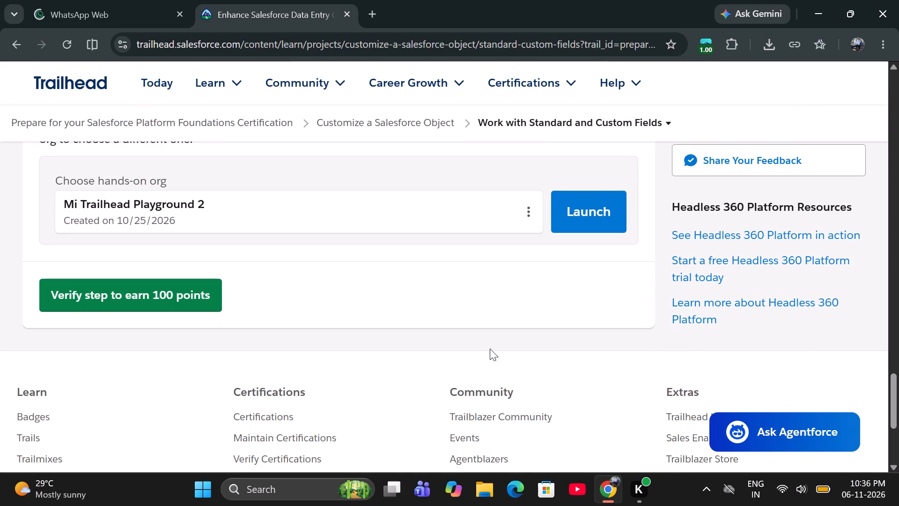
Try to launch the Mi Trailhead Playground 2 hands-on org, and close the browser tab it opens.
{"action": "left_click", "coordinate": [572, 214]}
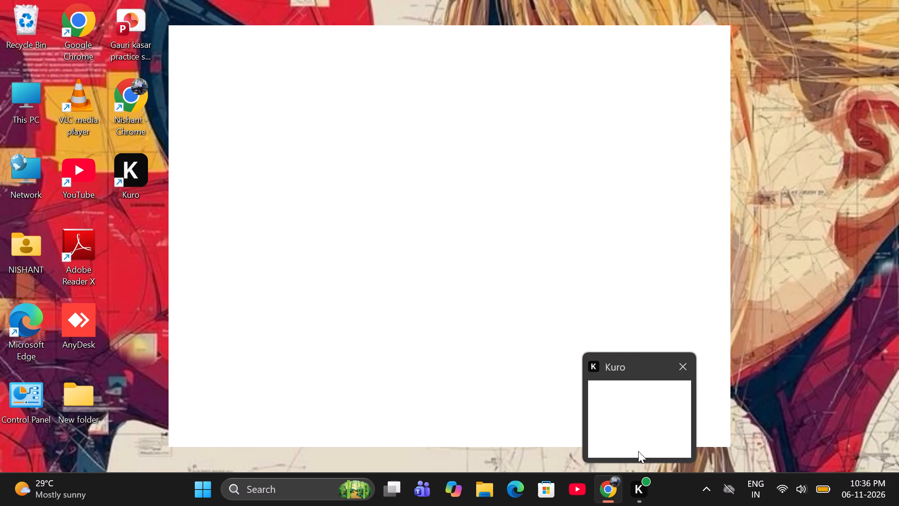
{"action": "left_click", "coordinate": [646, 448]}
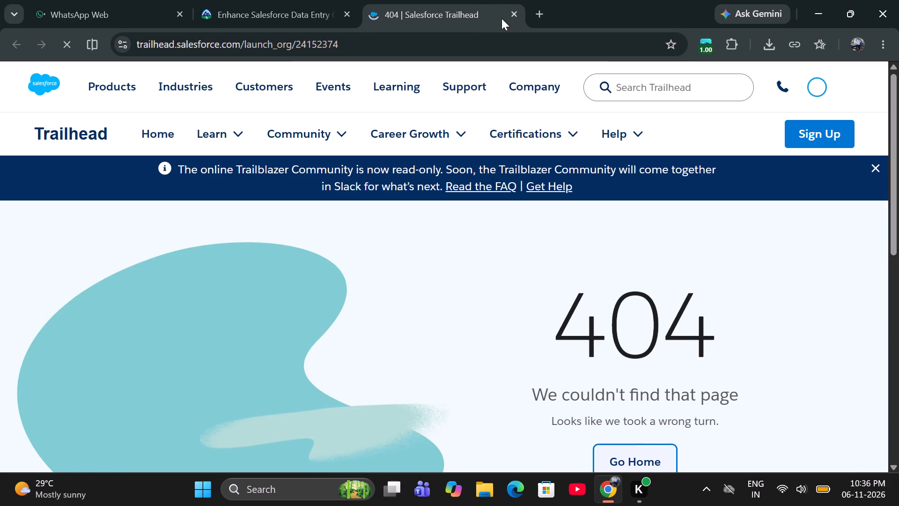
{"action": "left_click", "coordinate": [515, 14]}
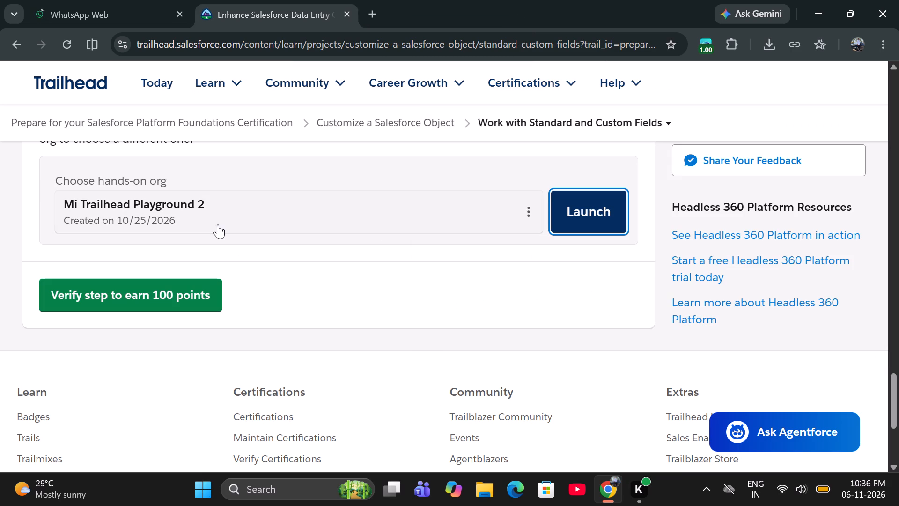
Reload the Work with Standard and Custom Fields unit and log in to Trailhead from its Verify Step section.
{"action": "left_click", "coordinate": [69, 45]}
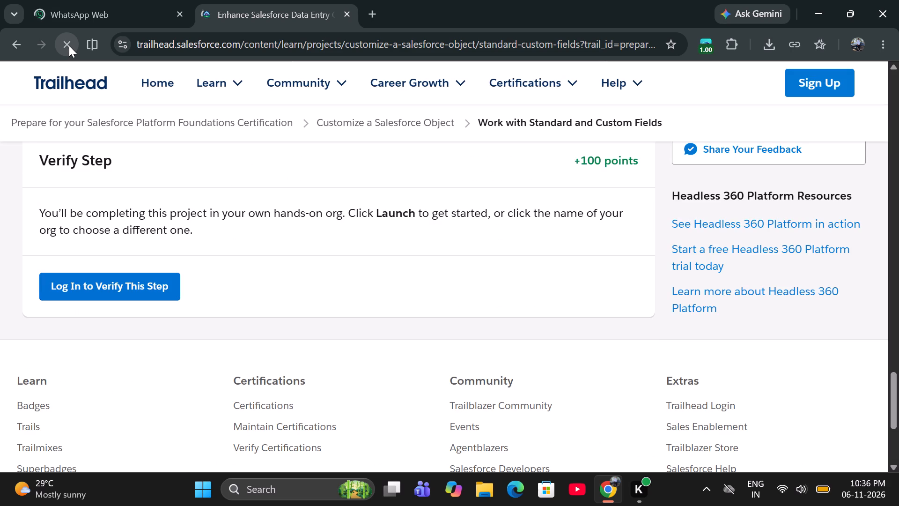
{"action": "scroll", "coordinate": [277, 214], "scroll_direction": "up", "scroll_amount": 2}
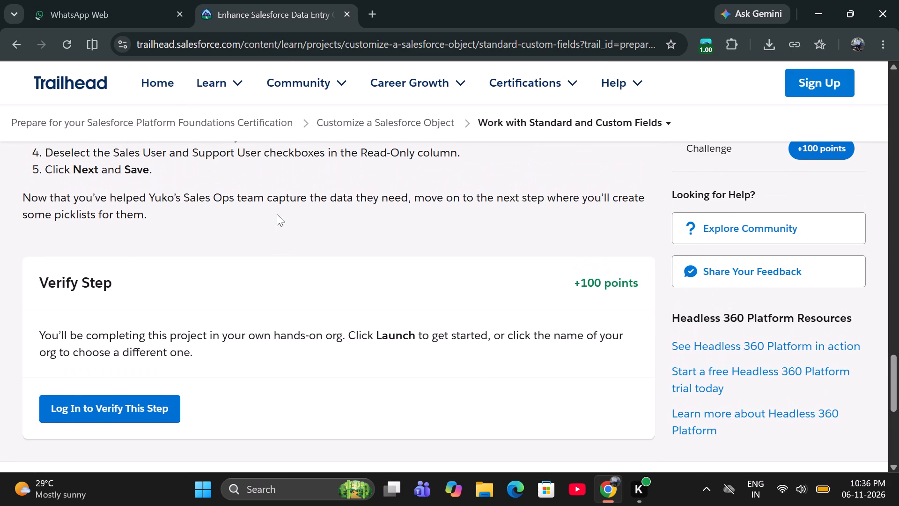
{"action": "scroll", "coordinate": [277, 214], "scroll_direction": "up", "scroll_amount": 1}
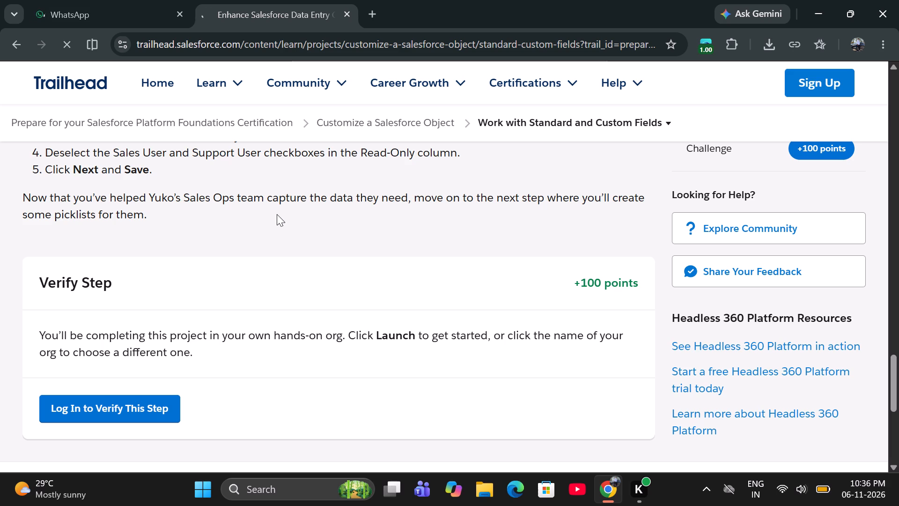
{"action": "left_click", "coordinate": [155, 409]}
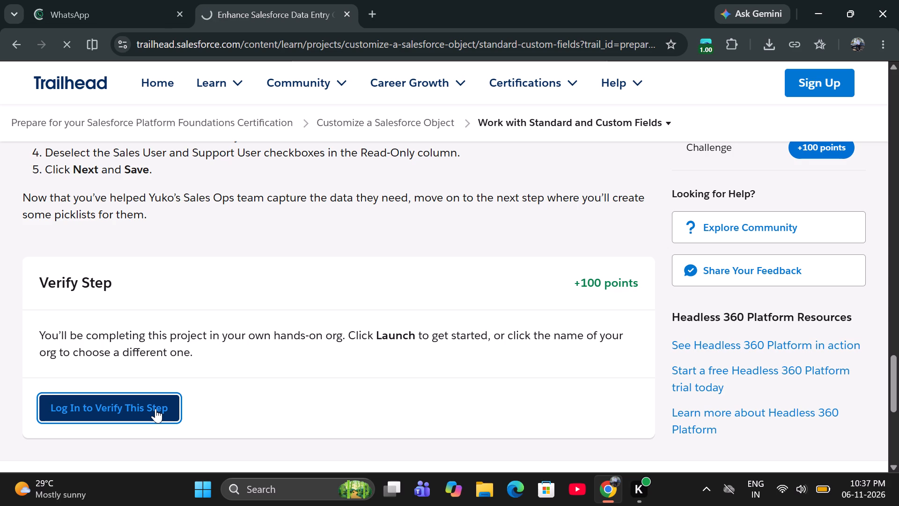
{"action": "left_click", "coordinate": [155, 409]}
Look back through the unit's instructions, from the Verify Step section up to the Learning Objectives.
{"action": "left_click", "coordinate": [278, 428]}
{"action": "scroll", "coordinate": [403, 359], "scroll_direction": "up", "scroll_amount": 7}
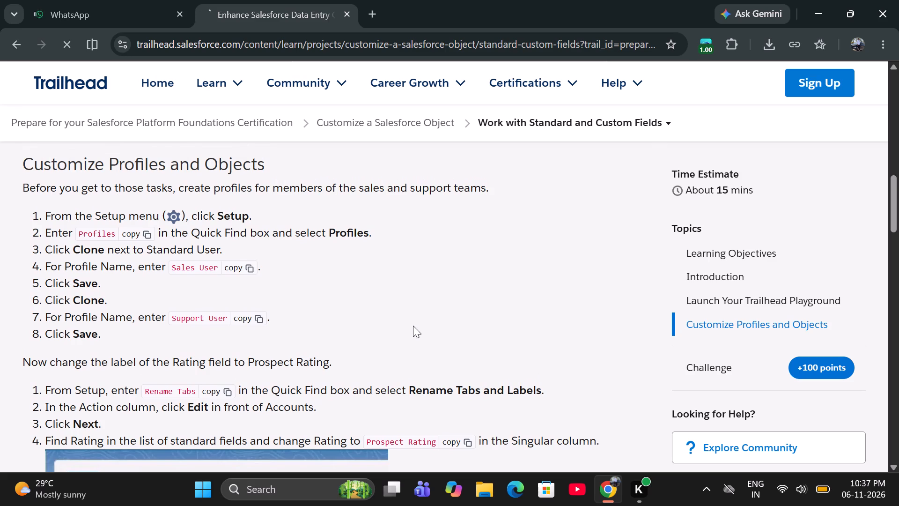
{"action": "scroll", "coordinate": [413, 326], "scroll_direction": "up", "scroll_amount": 3}
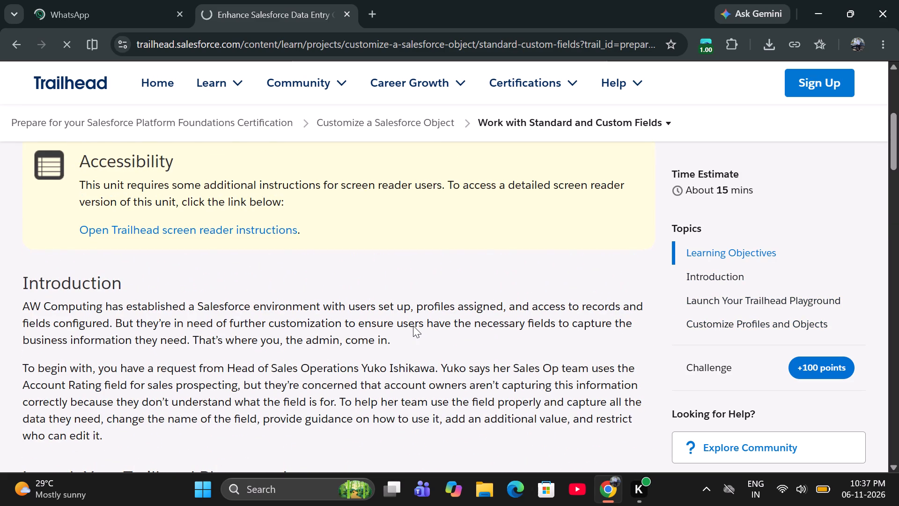
{"action": "scroll", "coordinate": [413, 326], "scroll_direction": "up", "scroll_amount": 2}
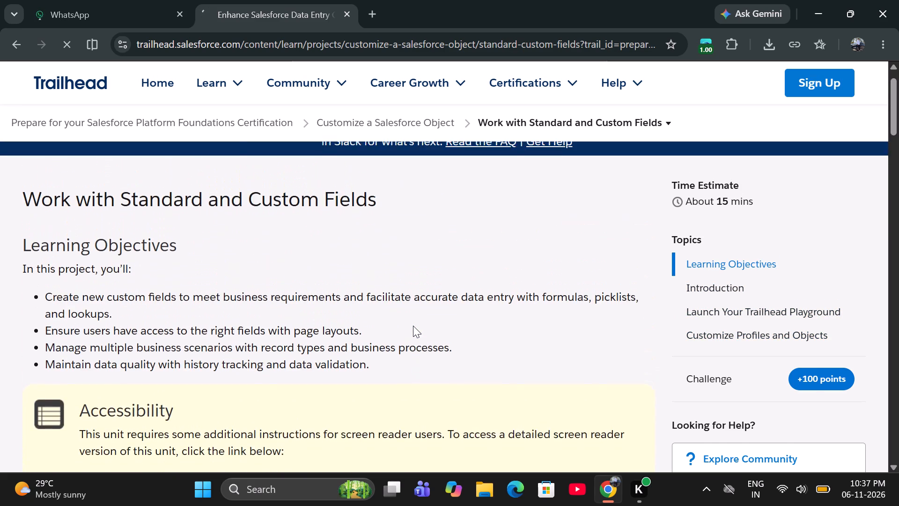
{"action": "scroll", "coordinate": [413, 326], "scroll_direction": "up", "scroll_amount": 1}
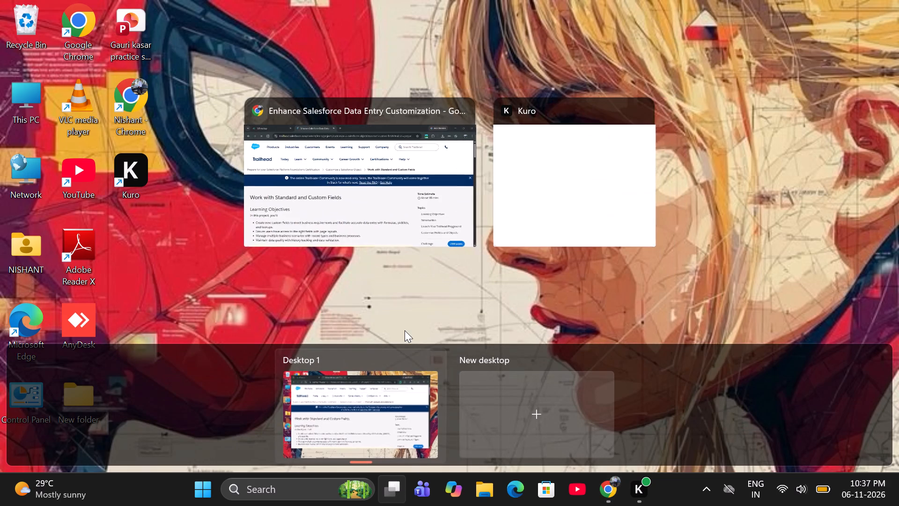
{"action": "left_click", "coordinate": [405, 330]}
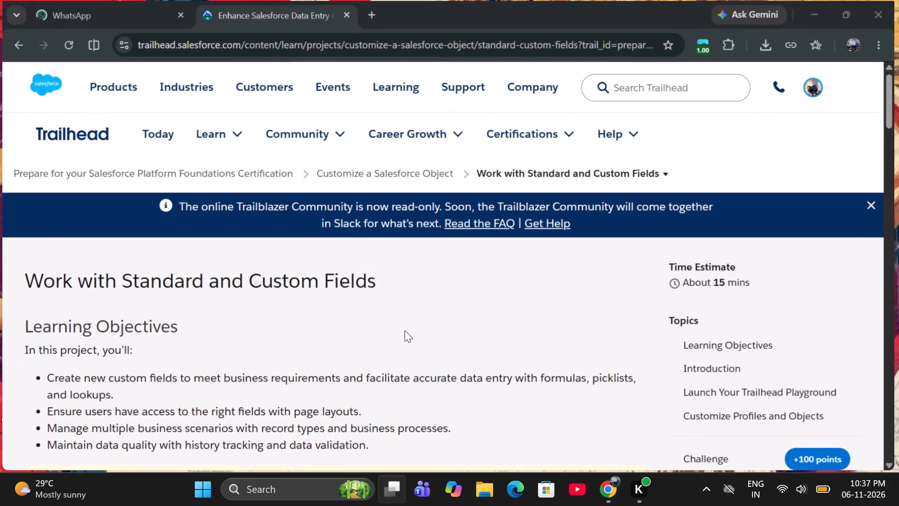
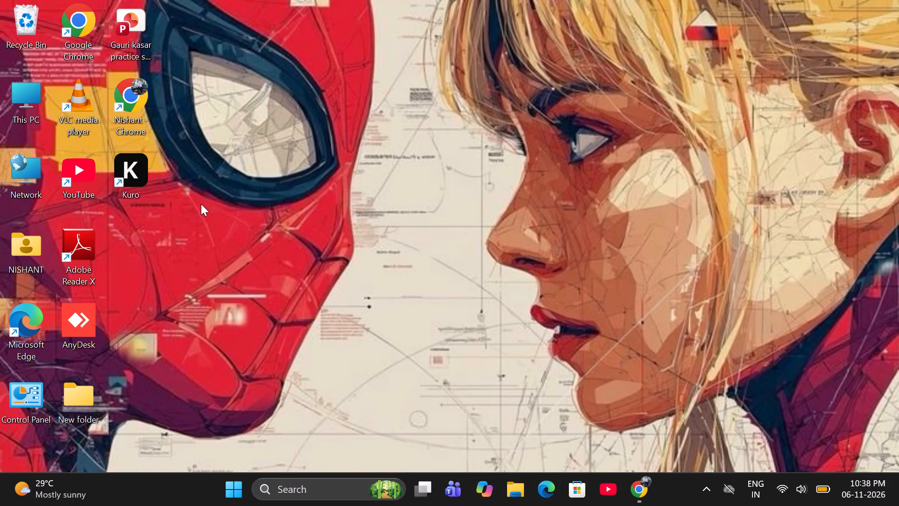
Launch the Kuro application from its desktop shortcut.
{"action": "double_click", "coordinate": [123, 158]}
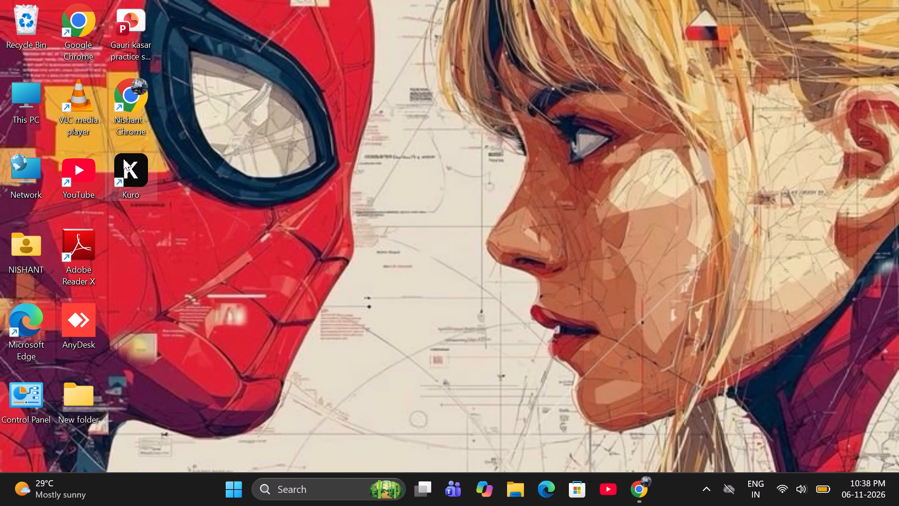
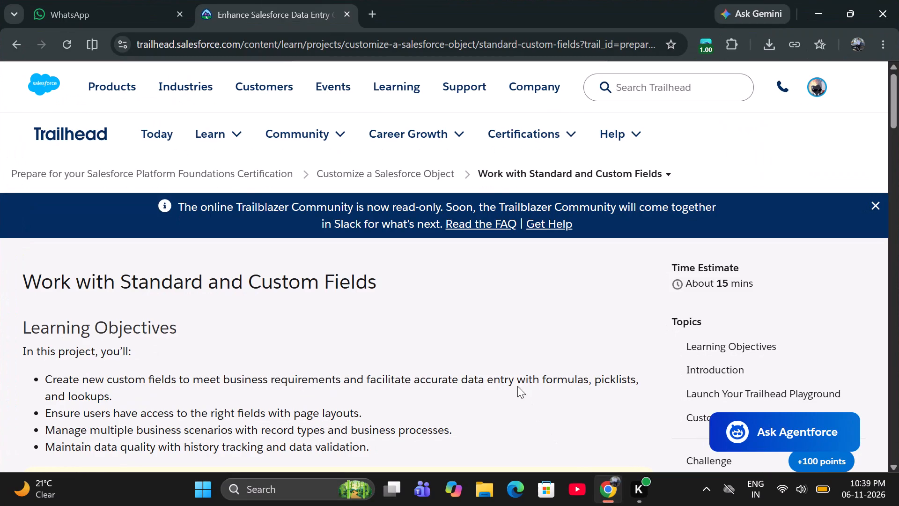
Launch the Mi Trailhead Playground 2 hands-on org from the unit's Verify Step section.
{"action": "scroll", "coordinate": [454, 295], "scroll_direction": "down", "scroll_amount": 4}
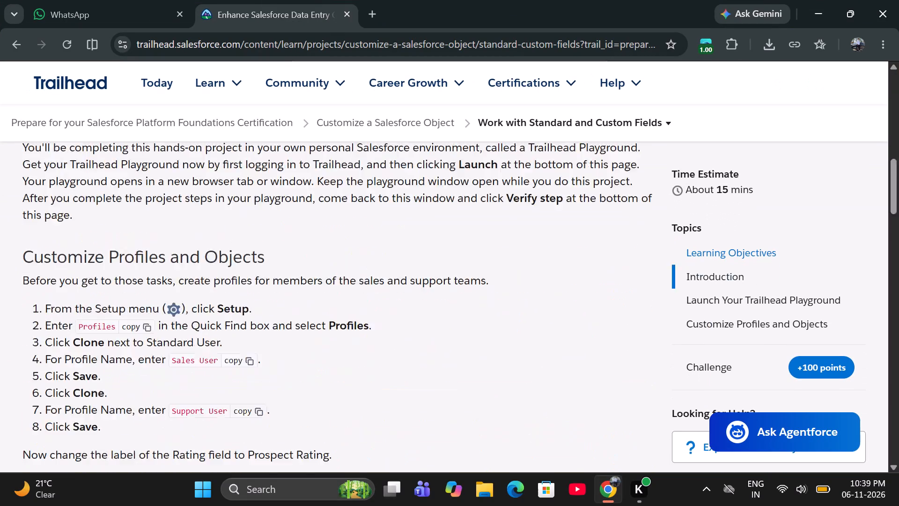
{"action": "scroll", "coordinate": [454, 295], "scroll_direction": "down", "scroll_amount": 5}
{"action": "scroll", "coordinate": [454, 295], "scroll_direction": "up", "scroll_amount": 1}
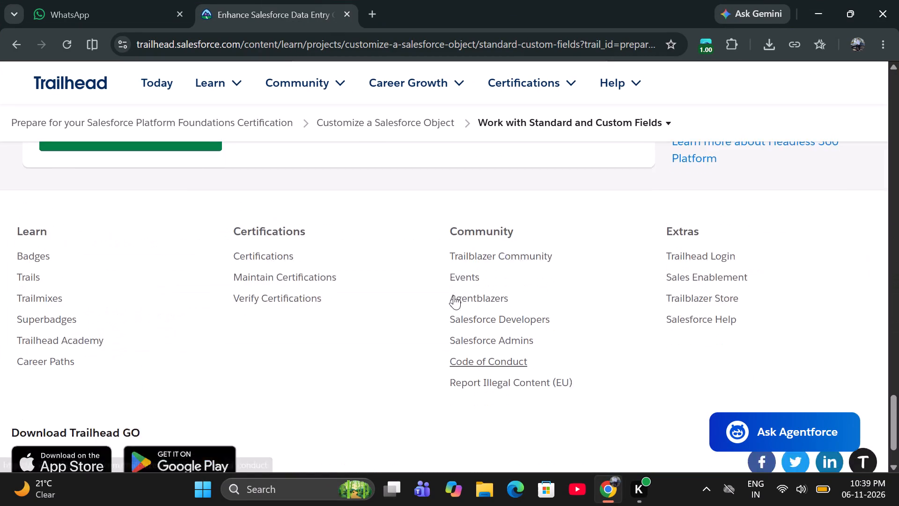
{"action": "scroll", "coordinate": [454, 295], "scroll_direction": "up", "scroll_amount": 2}
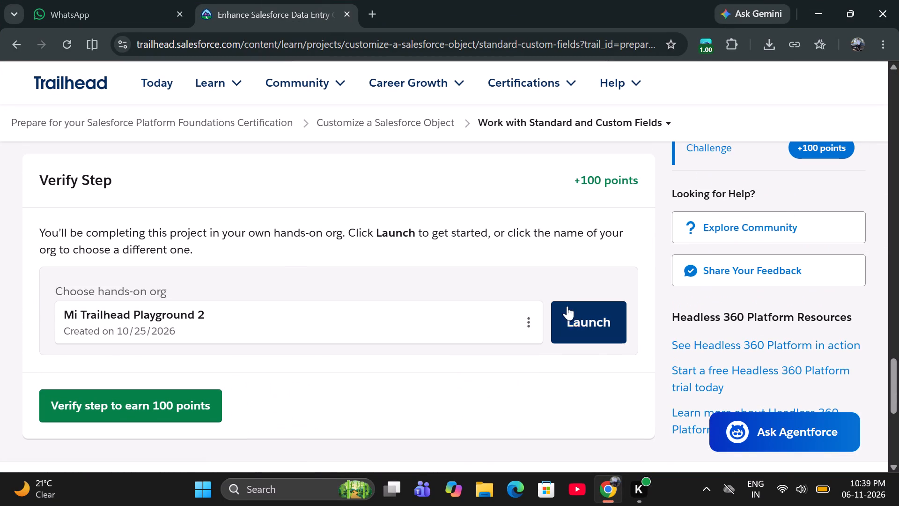
{"action": "left_click", "coordinate": [574, 315]}
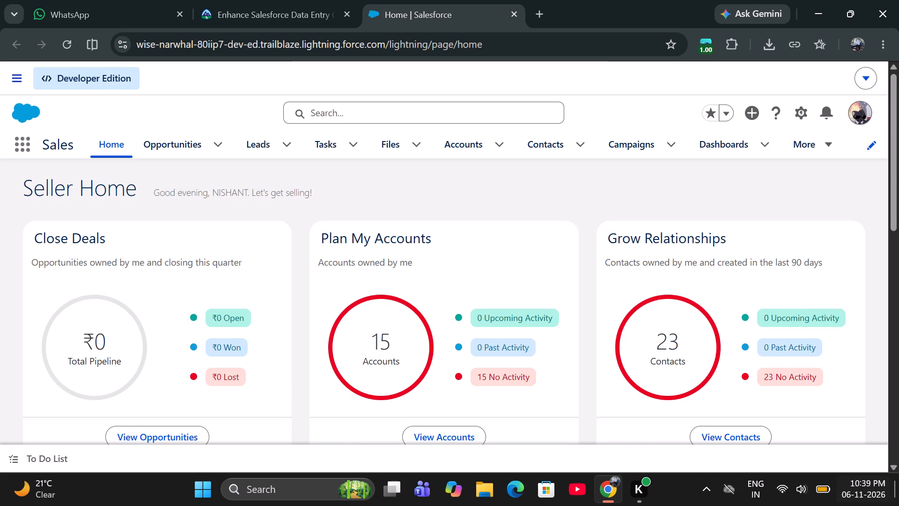
Return to the Trailhead unit and read the Customize Profiles and Objects instructions on cloning profiles and renaming the Rating field.
{"action": "left_click", "coordinate": [241, 14]}
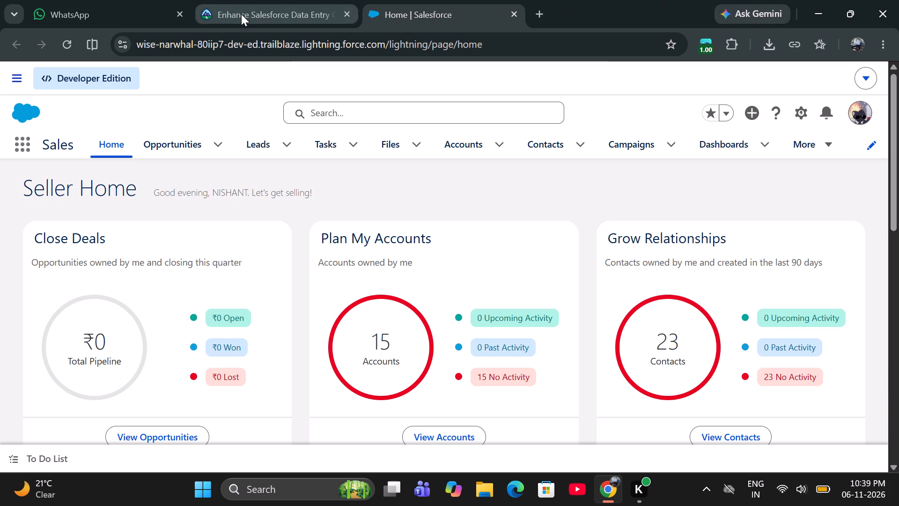
{"action": "scroll", "coordinate": [576, 413], "scroll_direction": "down", "scroll_amount": 1}
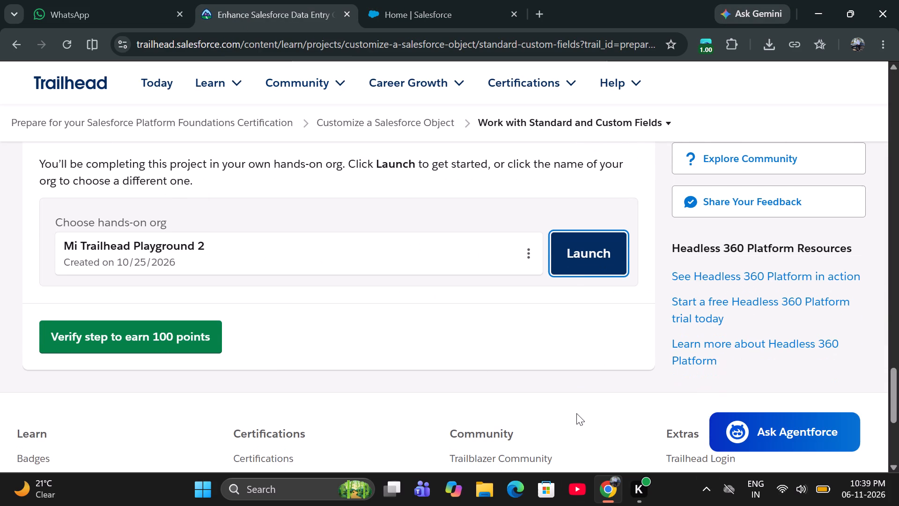
{"action": "middle_click_drag", "start_coordinate": [624, 347], "coordinate": [625, 346]}
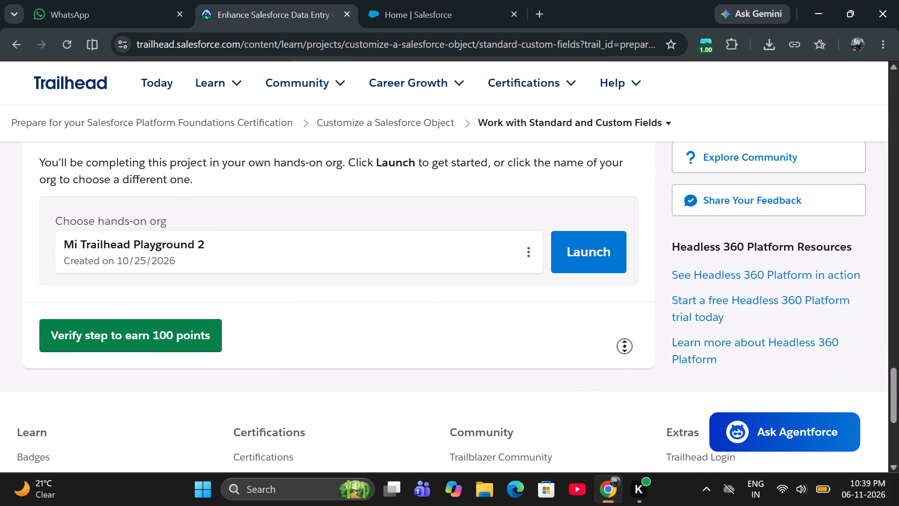
{"action": "middle_click_drag", "start_coordinate": [625, 346], "coordinate": [629, 322]}
{"action": "middle_click_drag", "start_coordinate": [631, 322], "coordinate": [600, 134]}
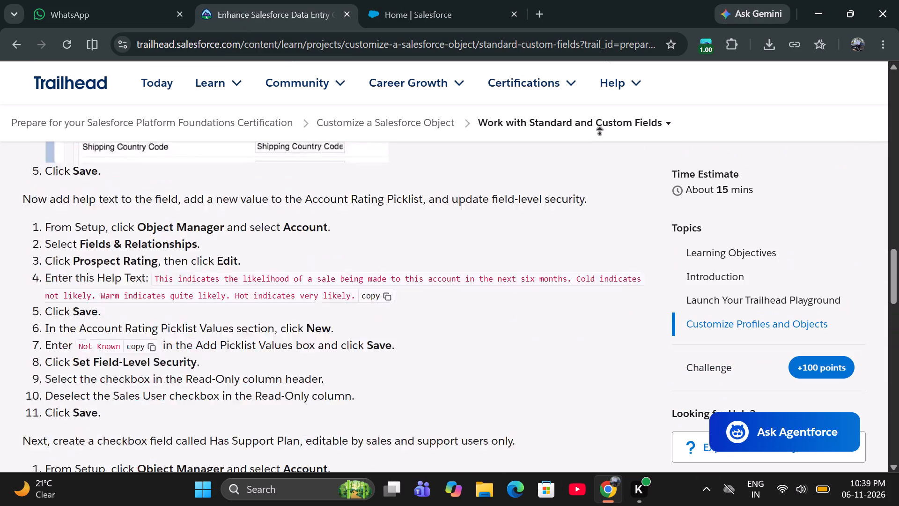
{"action": "middle_click_drag", "start_coordinate": [600, 134], "coordinate": [564, 368]}
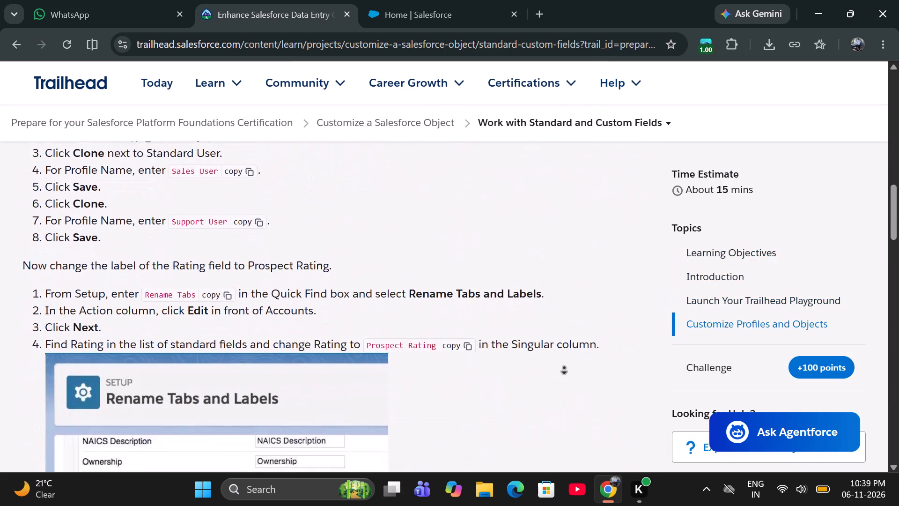
{"action": "middle_click_drag", "start_coordinate": [564, 368], "coordinate": [574, 355]}
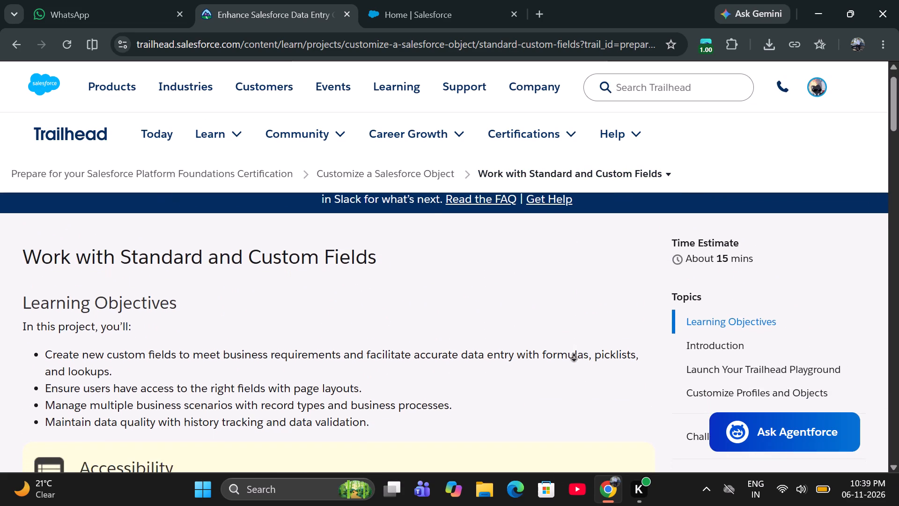
{"action": "middle_click_drag", "start_coordinate": [574, 355], "coordinate": [566, 417]}
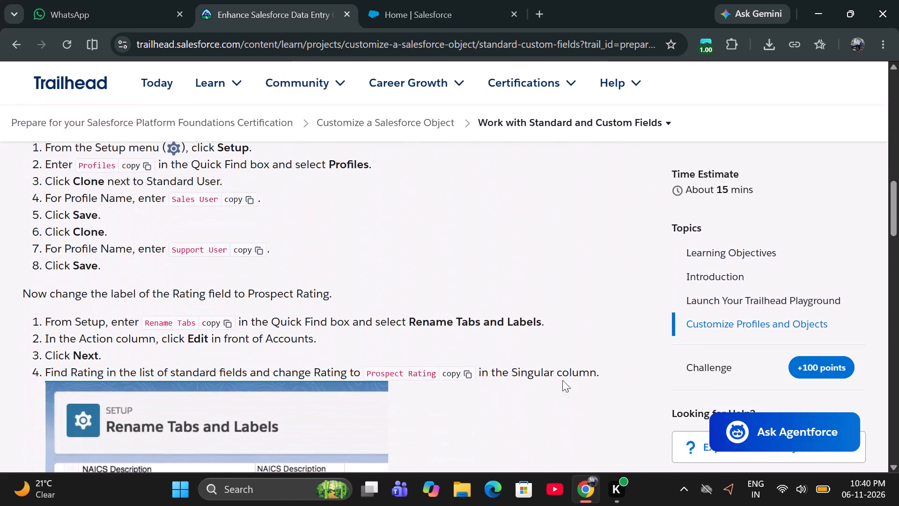
{"action": "scroll", "coordinate": [506, 296], "scroll_direction": "down", "scroll_amount": 3}
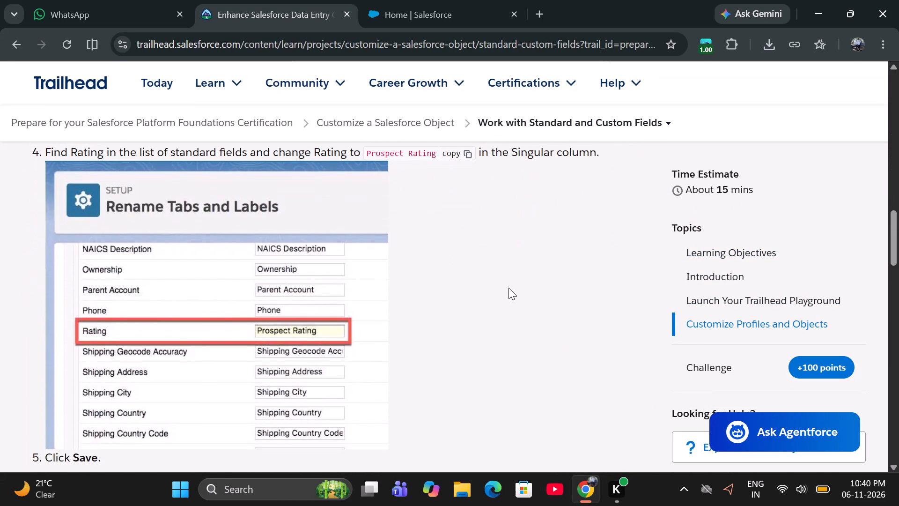
{"action": "scroll", "coordinate": [508, 287], "scroll_direction": "up", "scroll_amount": 4}
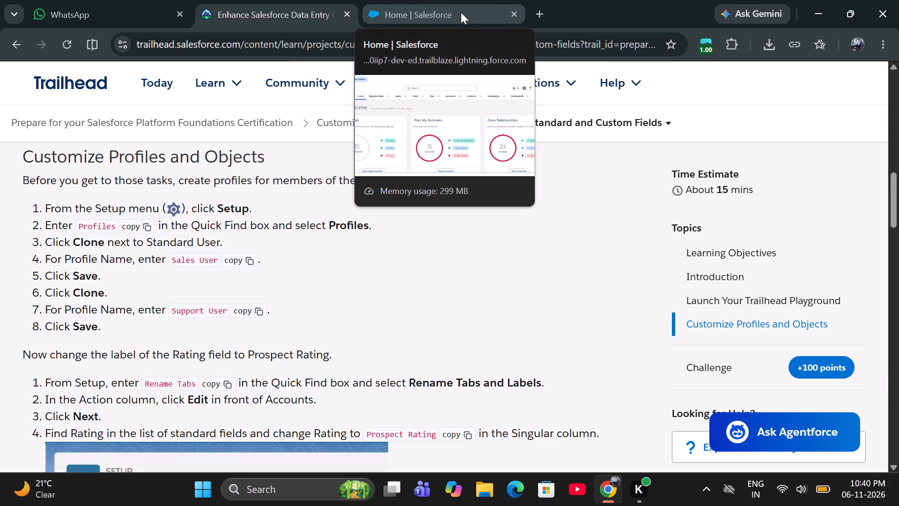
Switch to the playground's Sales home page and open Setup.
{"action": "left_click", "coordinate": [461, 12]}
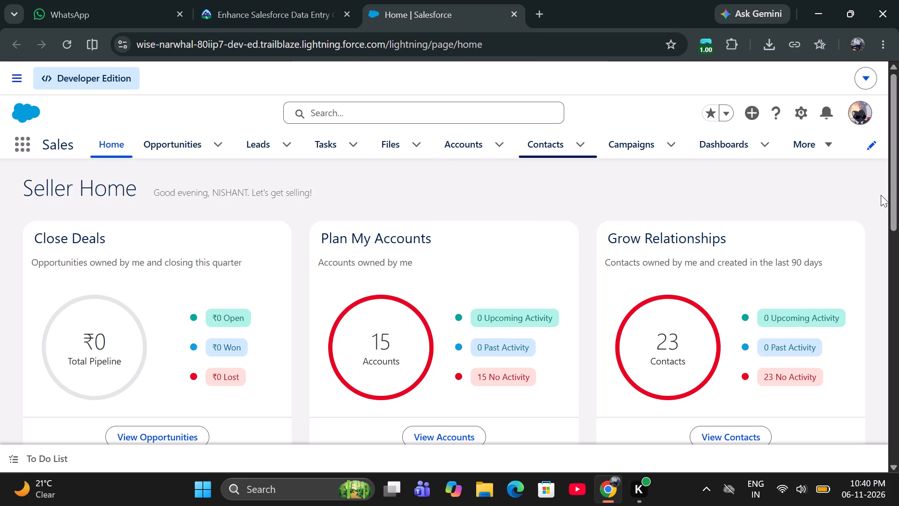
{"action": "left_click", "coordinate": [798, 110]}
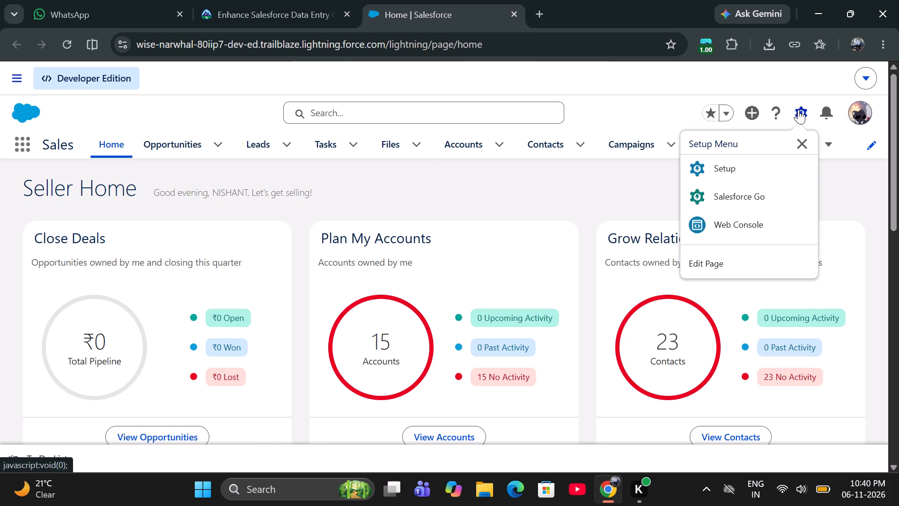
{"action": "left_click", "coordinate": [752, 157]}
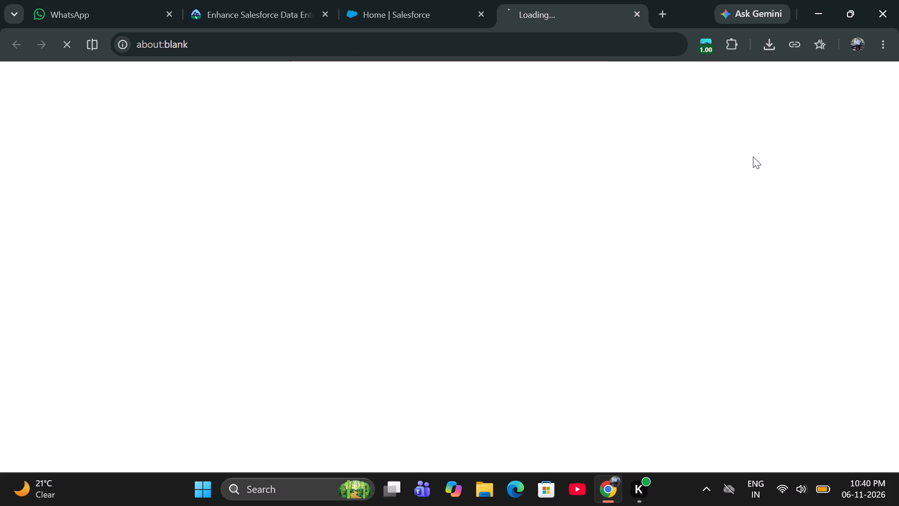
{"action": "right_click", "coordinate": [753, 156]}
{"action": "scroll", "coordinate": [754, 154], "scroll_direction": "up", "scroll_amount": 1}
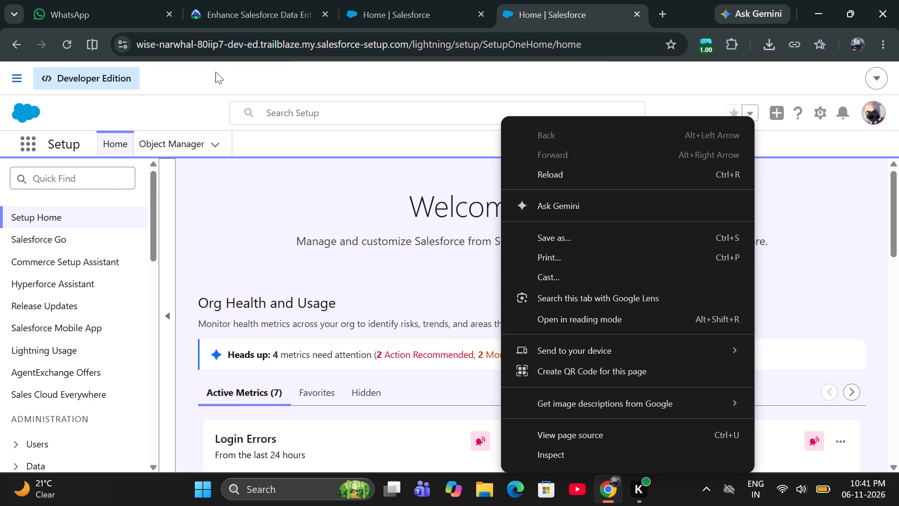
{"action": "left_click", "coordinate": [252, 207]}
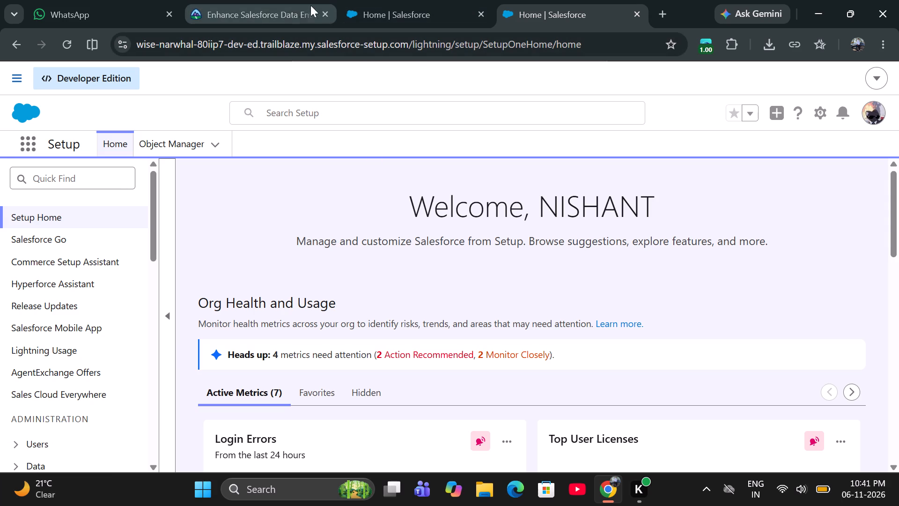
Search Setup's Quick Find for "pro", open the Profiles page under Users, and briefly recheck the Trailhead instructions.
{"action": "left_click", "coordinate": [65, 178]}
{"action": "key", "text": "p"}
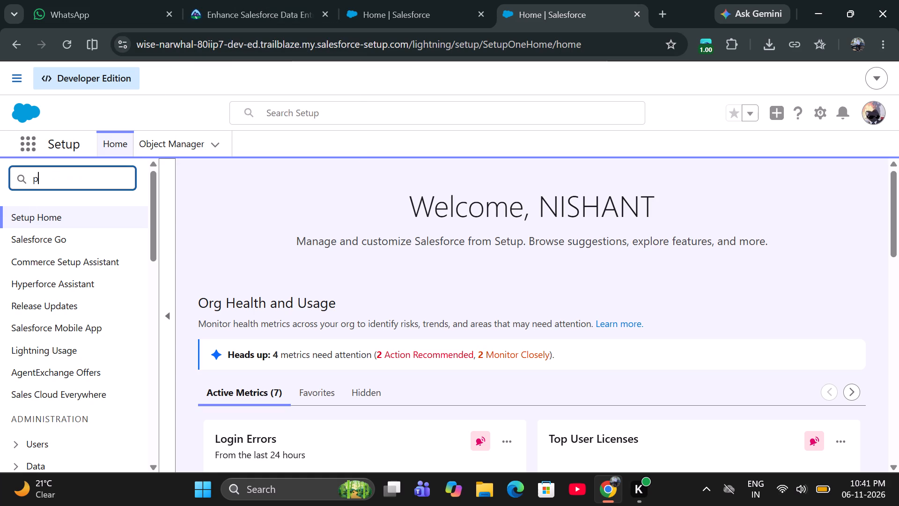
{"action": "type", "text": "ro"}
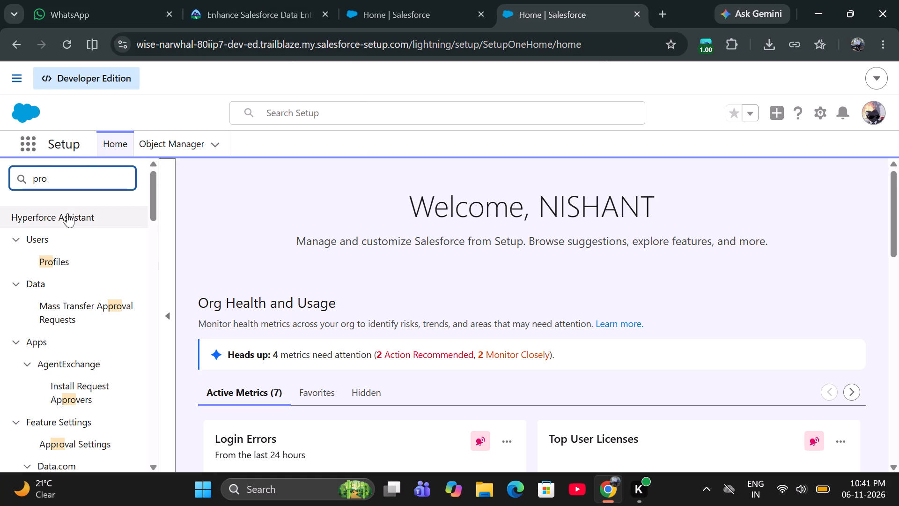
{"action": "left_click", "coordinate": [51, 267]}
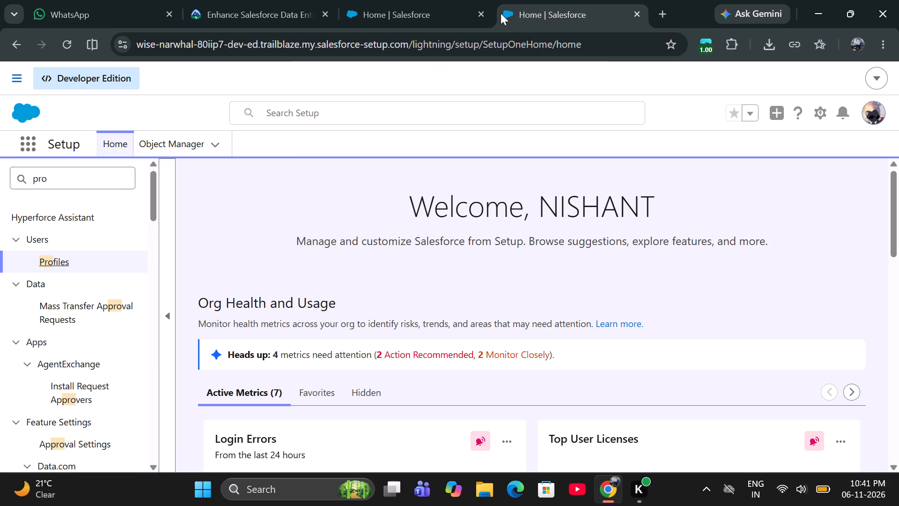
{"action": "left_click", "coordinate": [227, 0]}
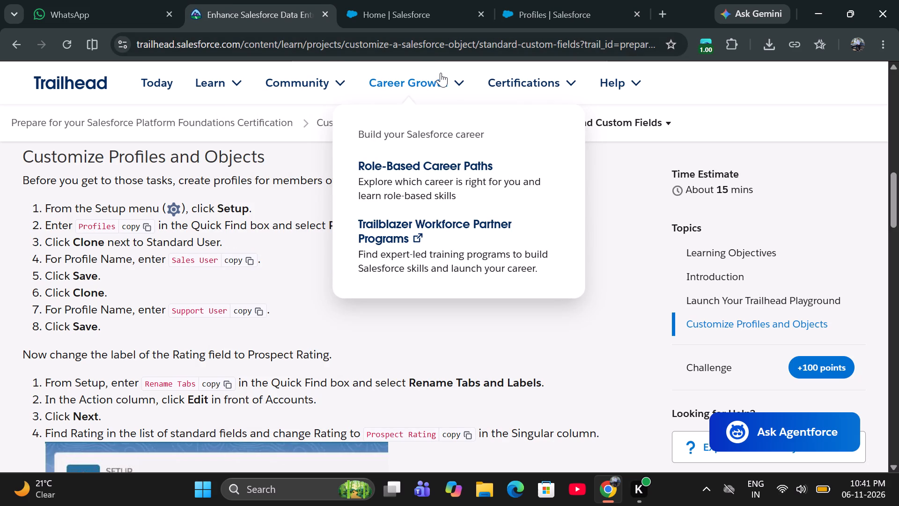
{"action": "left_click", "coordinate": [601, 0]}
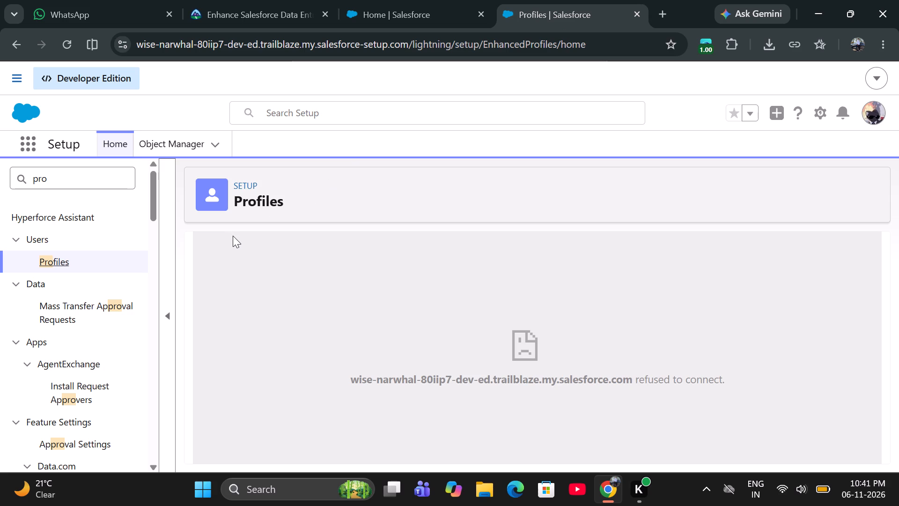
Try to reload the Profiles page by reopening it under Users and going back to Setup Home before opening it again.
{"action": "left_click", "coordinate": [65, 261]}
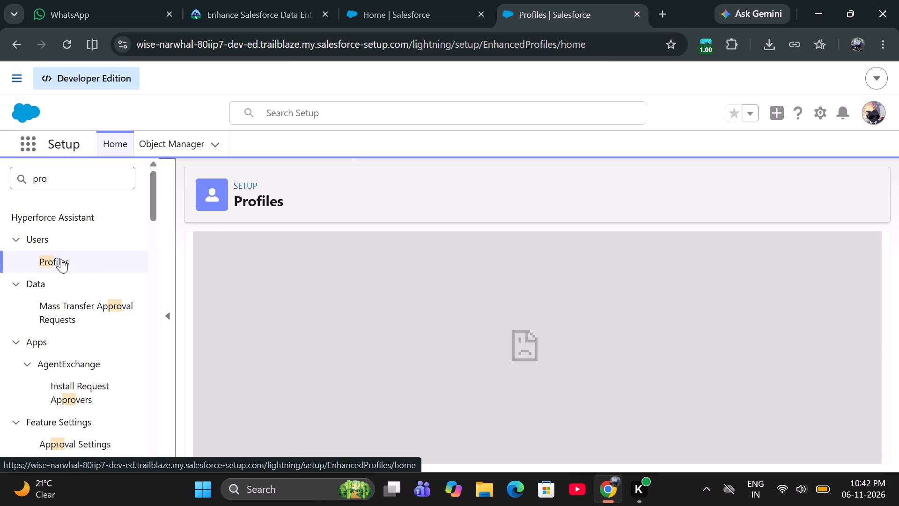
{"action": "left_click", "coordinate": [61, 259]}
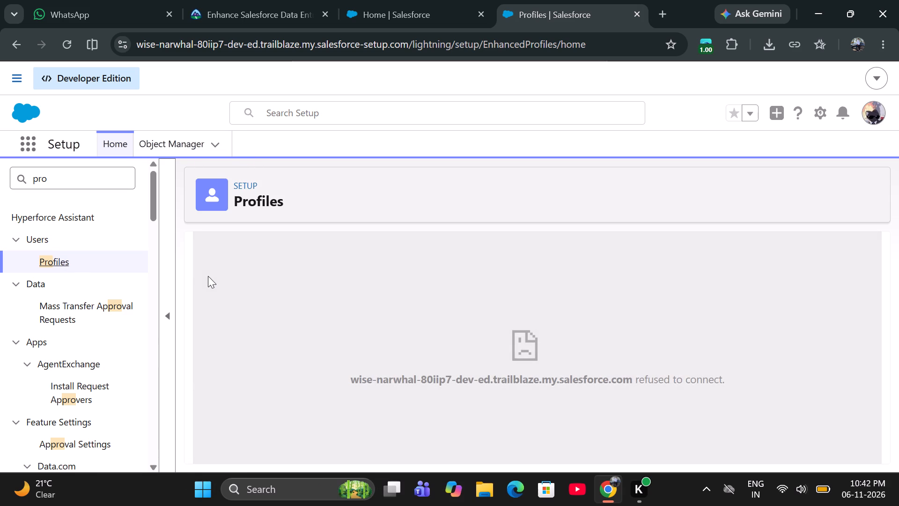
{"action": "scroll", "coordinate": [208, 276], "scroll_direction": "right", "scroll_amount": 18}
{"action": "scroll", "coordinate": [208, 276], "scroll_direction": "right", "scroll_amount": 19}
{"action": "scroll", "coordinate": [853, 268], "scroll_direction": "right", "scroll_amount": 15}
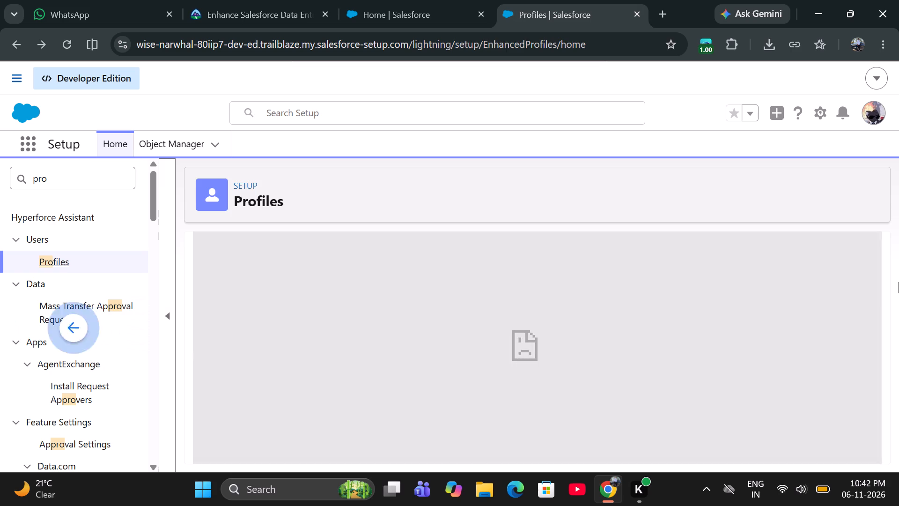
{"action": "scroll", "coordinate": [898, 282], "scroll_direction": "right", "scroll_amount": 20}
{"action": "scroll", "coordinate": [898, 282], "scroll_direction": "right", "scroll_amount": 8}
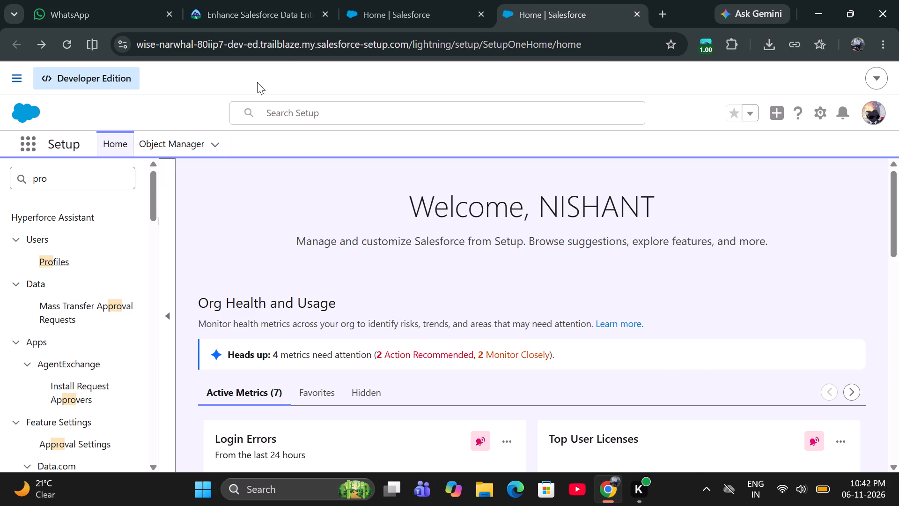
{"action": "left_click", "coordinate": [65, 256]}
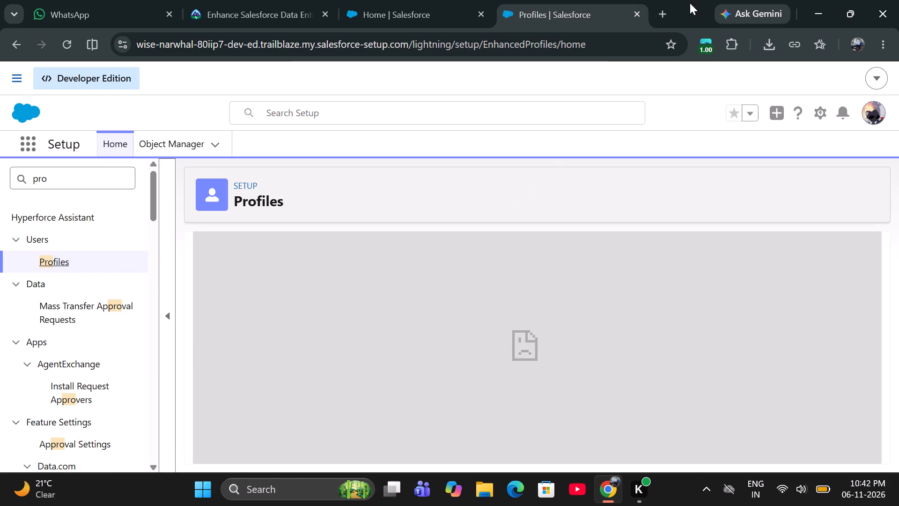
Close the current Setup page and reopen Setup from the playground's Sales home page.
{"action": "left_click", "coordinate": [636, 12]}
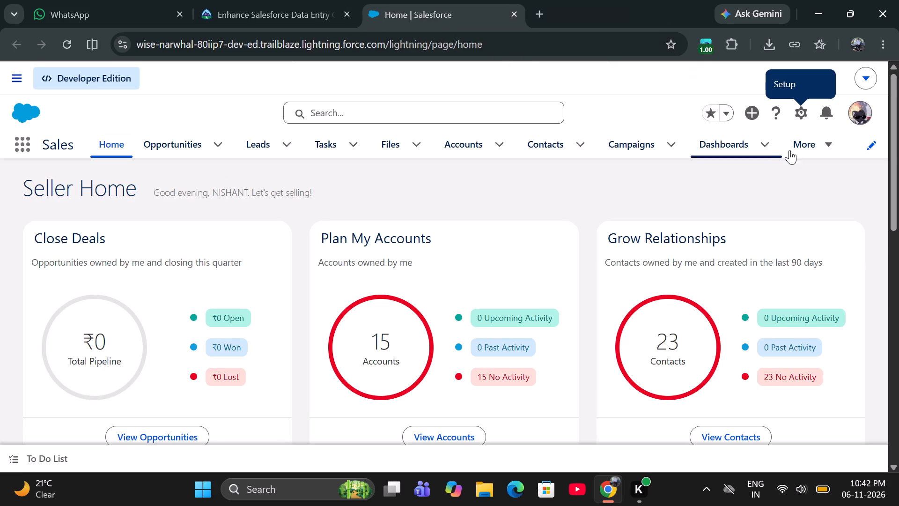
{"action": "left_click", "coordinate": [796, 106]}
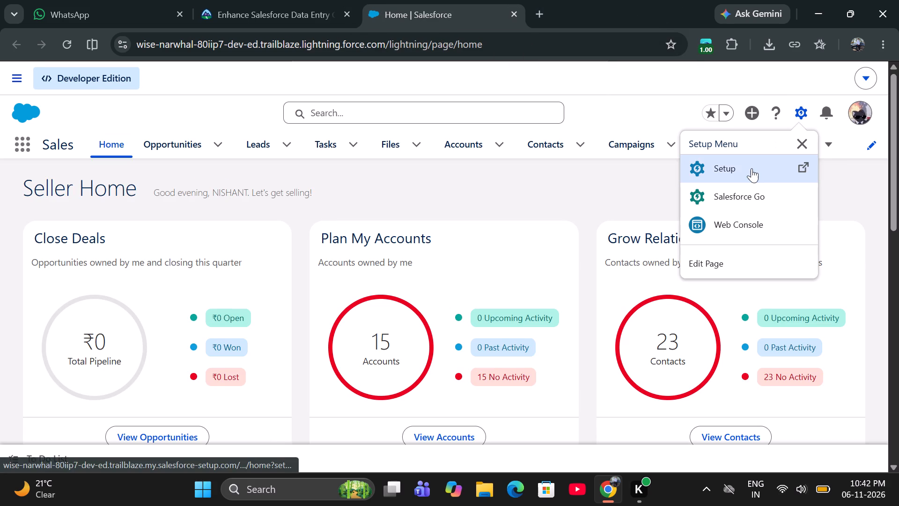
{"action": "left_click", "coordinate": [752, 168]}
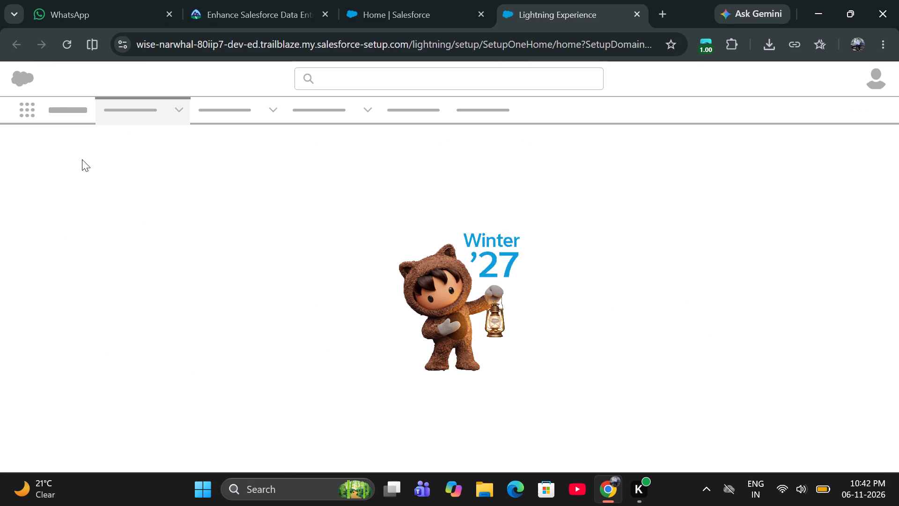
Search Setup's Quick Find for "profi" and open the Profiles page under Users.
{"action": "left_click", "coordinate": [66, 149]}
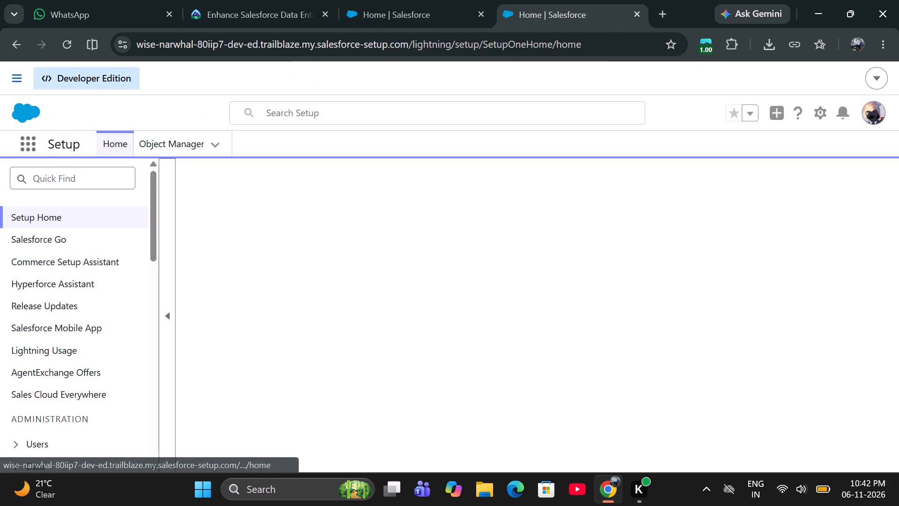
{"action": "left_click", "coordinate": [50, 168]}
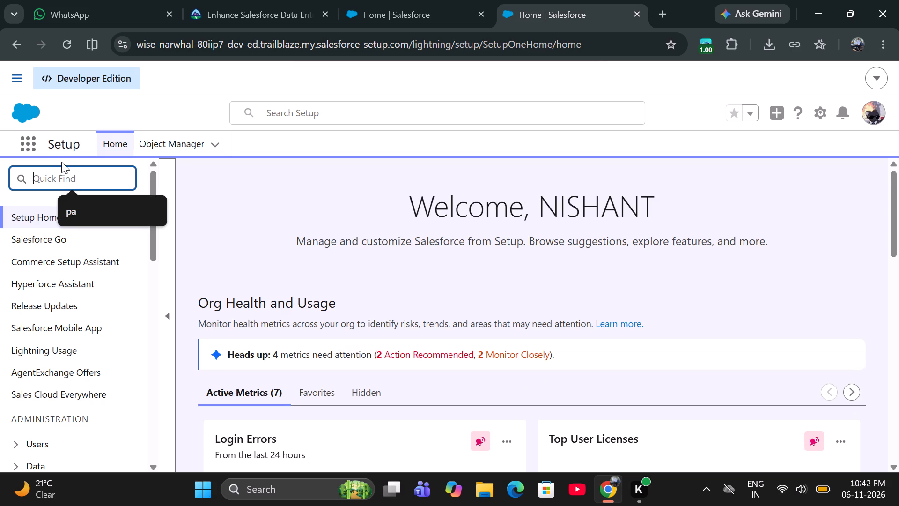
{"action": "type", "text": "profi"}
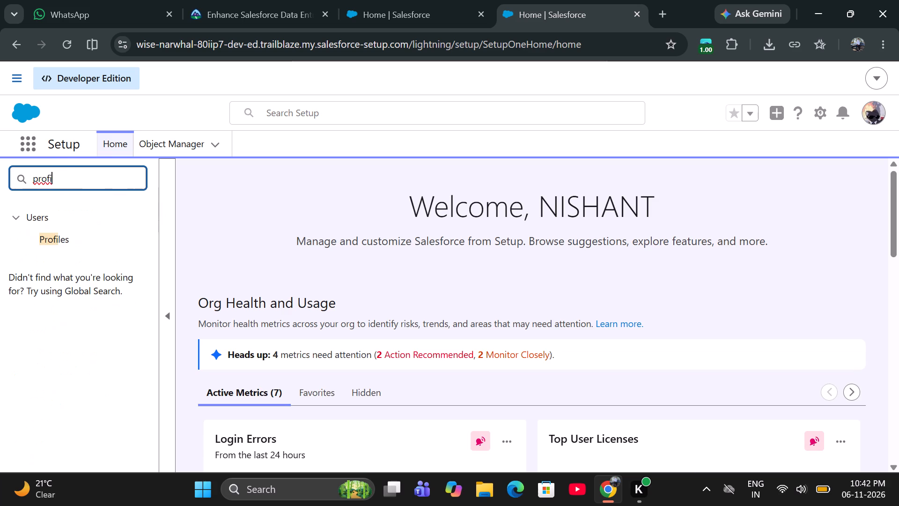
{"action": "left_click", "coordinate": [45, 242]}
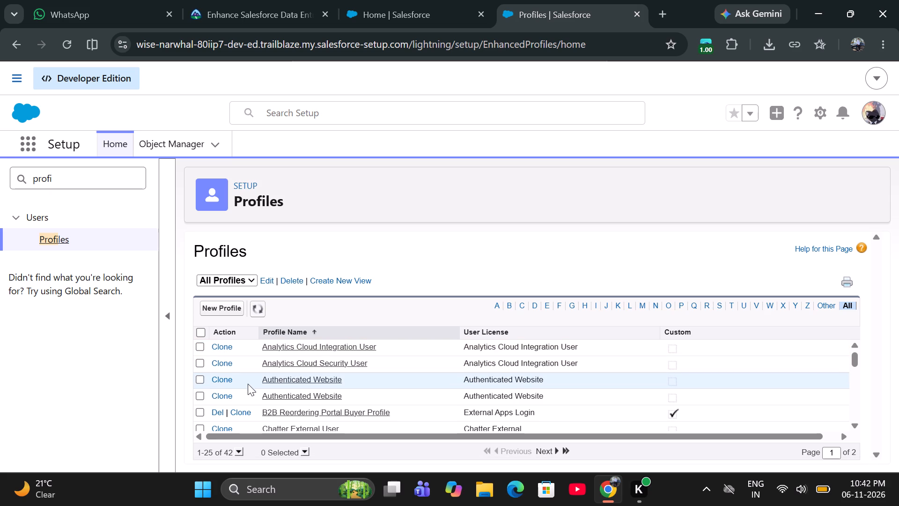
Look through the profile list for Standard User and filter it to profile names starting with S.
{"action": "scroll", "coordinate": [255, 381], "scroll_direction": "down", "scroll_amount": 1}
{"action": "scroll", "coordinate": [256, 380], "scroll_direction": "up", "scroll_amount": 1}
{"action": "scroll", "coordinate": [257, 381], "scroll_direction": "down", "scroll_amount": 2}
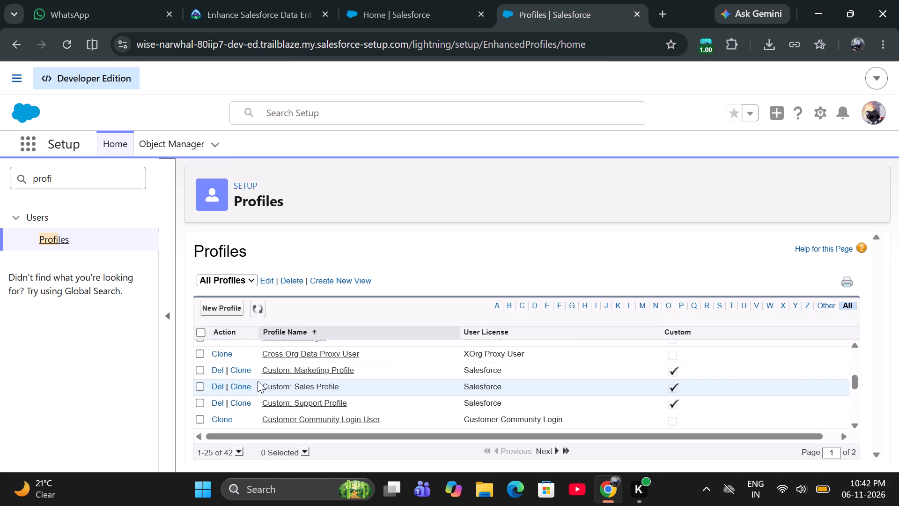
{"action": "scroll", "coordinate": [258, 381], "scroll_direction": "up", "scroll_amount": 1}
{"action": "scroll", "coordinate": [258, 381], "scroll_direction": "down", "scroll_amount": 1}
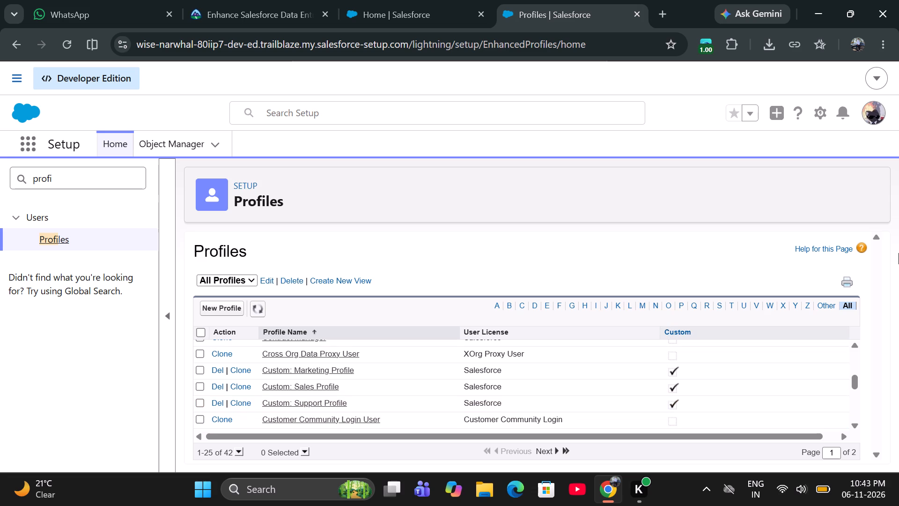
{"action": "left_click", "coordinate": [722, 300]}
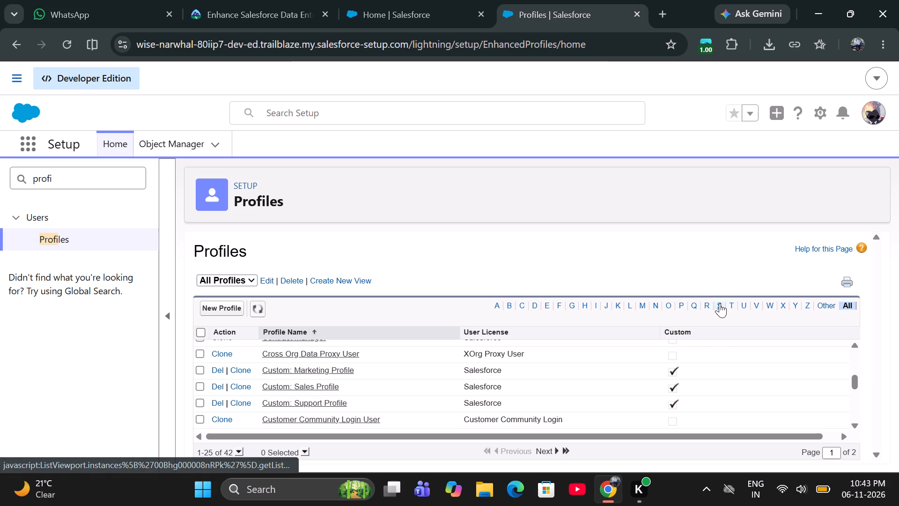
{"action": "left_click", "coordinate": [720, 303]}
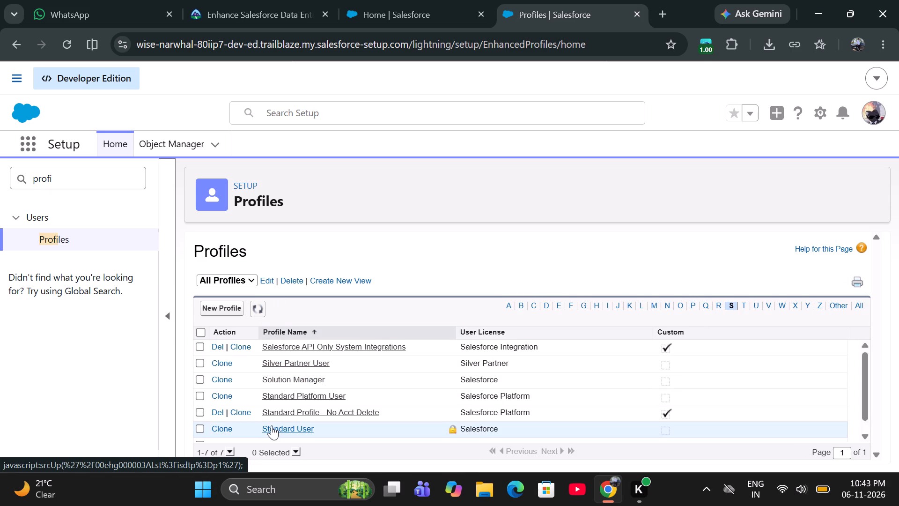
Clone the Standard User profile, name the new profile Sales User as given in the Trailhead instructions, and save it.
{"action": "left_click", "coordinate": [251, 0]}
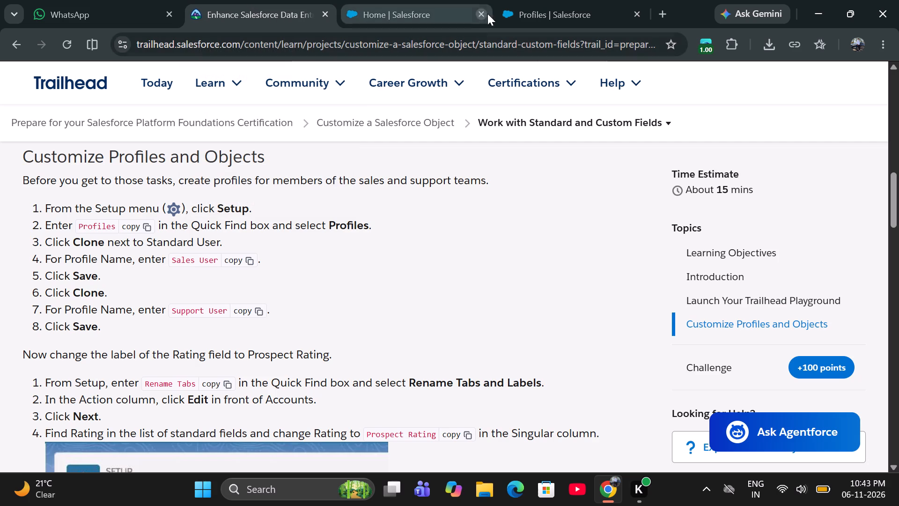
{"action": "left_click", "coordinate": [520, 19]}
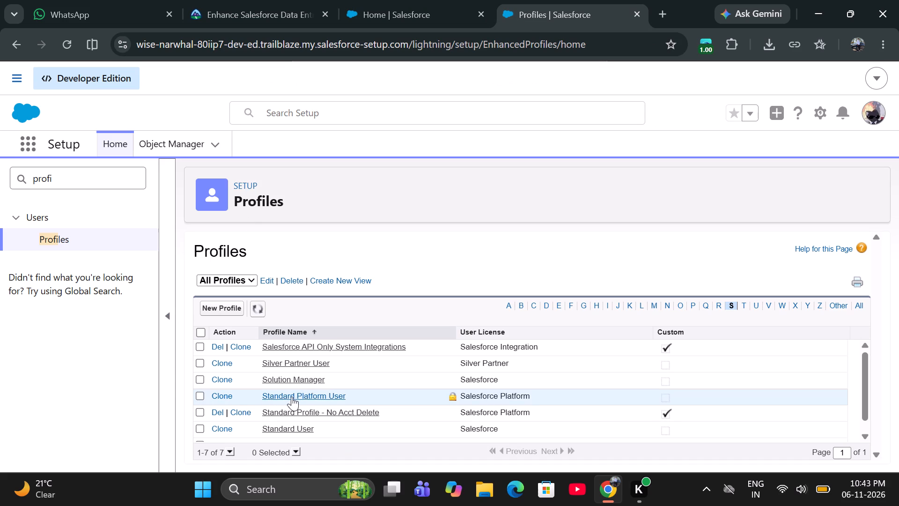
{"action": "left_click", "coordinate": [226, 431]}
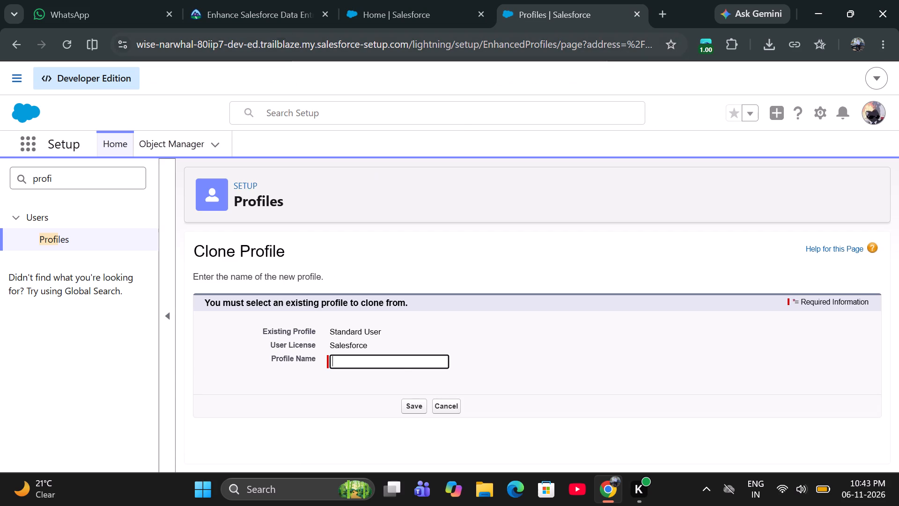
{"action": "left_click", "coordinate": [275, 17]}
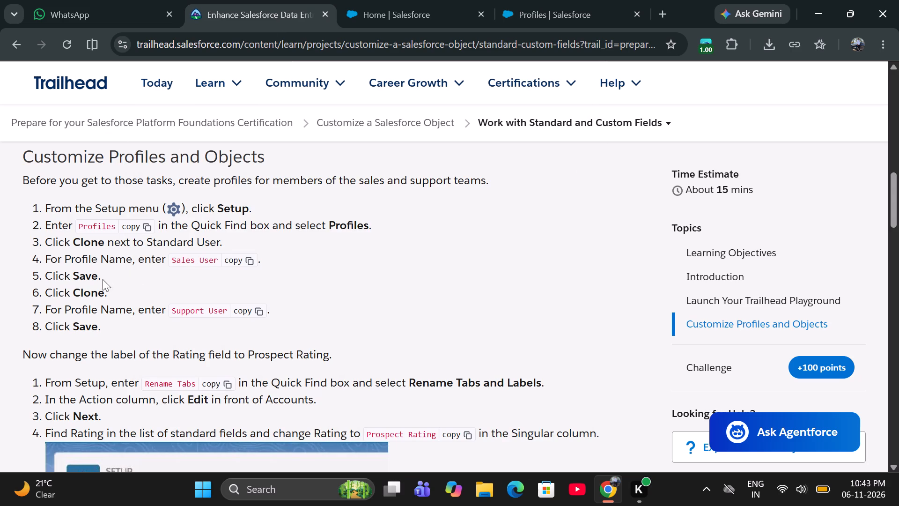
{"action": "left_click", "coordinate": [248, 260]}
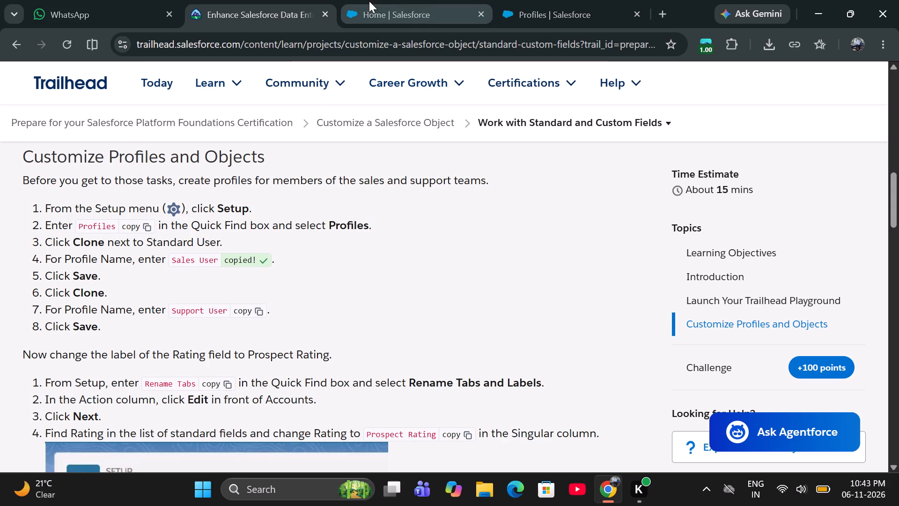
{"action": "left_click", "coordinate": [543, 3]}
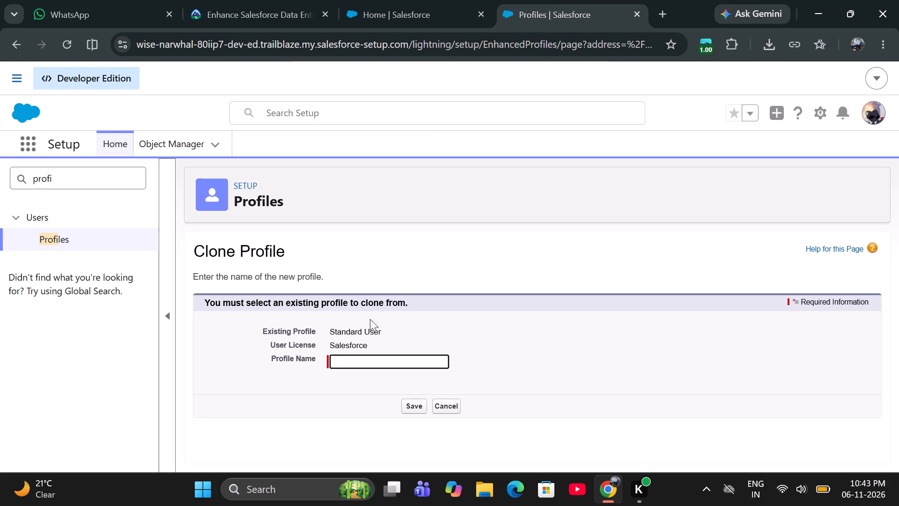
{"action": "left_click", "coordinate": [345, 362]}
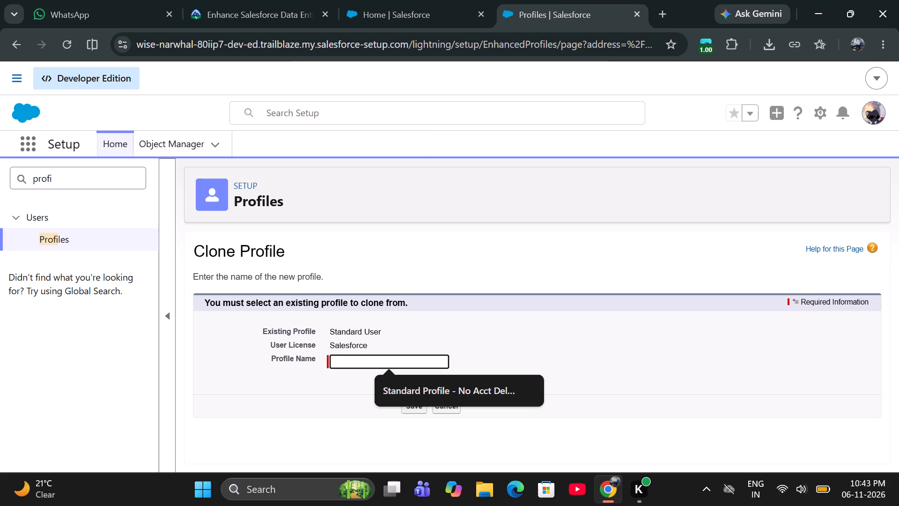
{"action": "right_click", "coordinate": [346, 360]}
{"action": "left_click", "coordinate": [404, 273]}
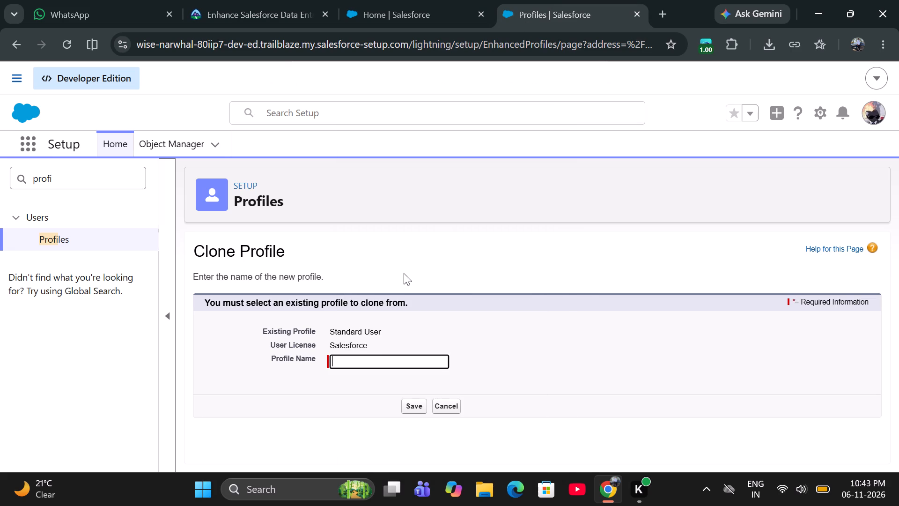
{"action": "left_click", "coordinate": [413, 410]}
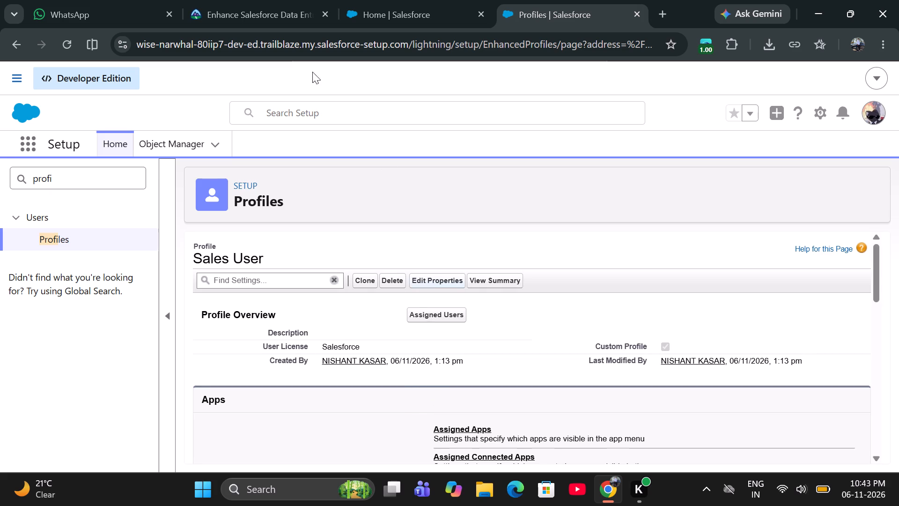
Recheck the Trailhead instructions for the next profile and look through the Sales User profile's settings page.
{"action": "left_click", "coordinate": [269, 21]}
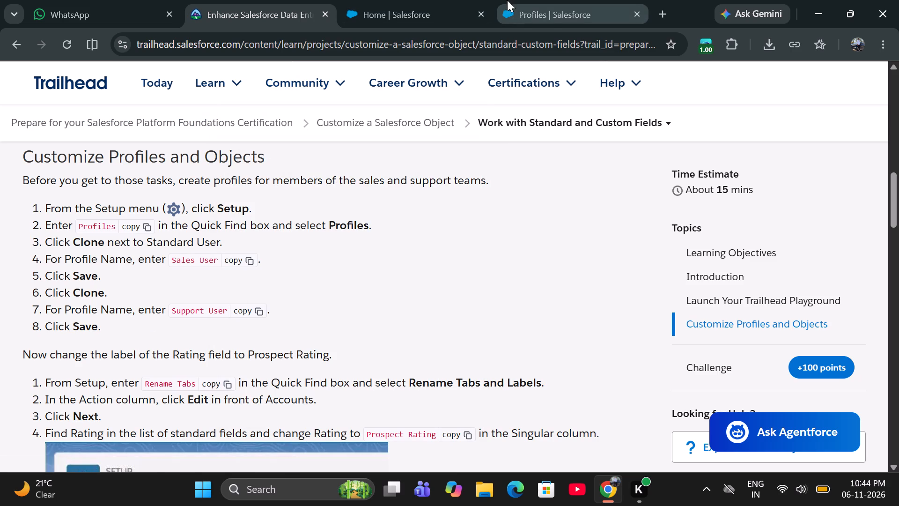
{"action": "left_click", "coordinate": [516, 9]}
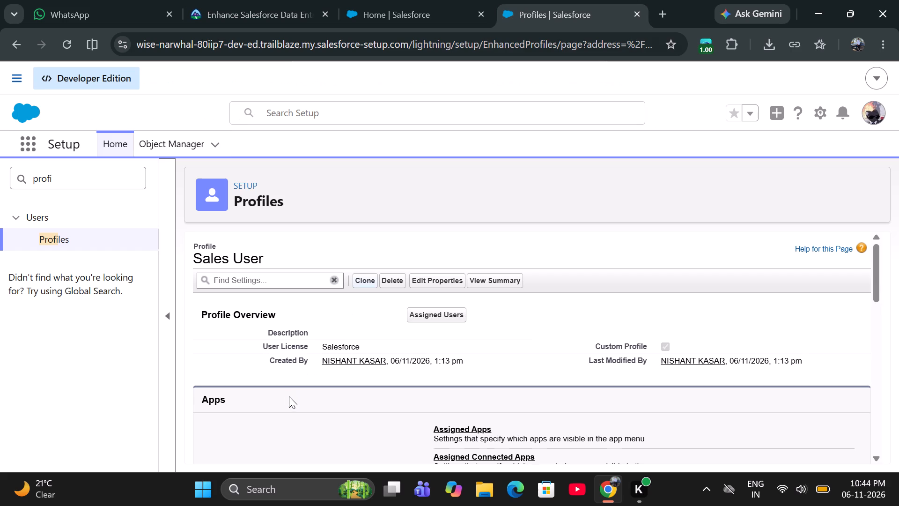
{"action": "scroll", "coordinate": [289, 396], "scroll_direction": "down", "scroll_amount": 1}
{"action": "scroll", "coordinate": [289, 396], "scroll_direction": "up", "scroll_amount": 1}
{"action": "scroll", "coordinate": [289, 396], "scroll_direction": "down", "scroll_amount": 3}
{"action": "scroll", "coordinate": [291, 394], "scroll_direction": "up", "scroll_amount": 1}
{"action": "scroll", "coordinate": [291, 394], "scroll_direction": "down", "scroll_amount": 1}
{"action": "scroll", "coordinate": [291, 394], "scroll_direction": "up", "scroll_amount": 1}
{"action": "scroll", "coordinate": [291, 394], "scroll_direction": "down", "scroll_amount": 2}
{"action": "scroll", "coordinate": [291, 394], "scroll_direction": "up", "scroll_amount": 1}
{"action": "scroll", "coordinate": [291, 394], "scroll_direction": "down", "scroll_amount": 1}
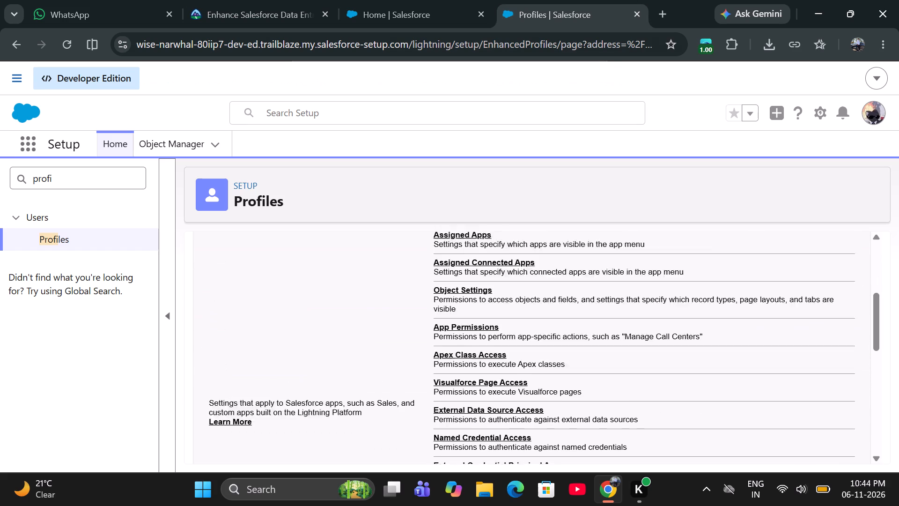
{"action": "scroll", "coordinate": [291, 394], "scroll_direction": "down", "scroll_amount": 2}
{"action": "scroll", "coordinate": [291, 394], "scroll_direction": "up", "scroll_amount": 2}
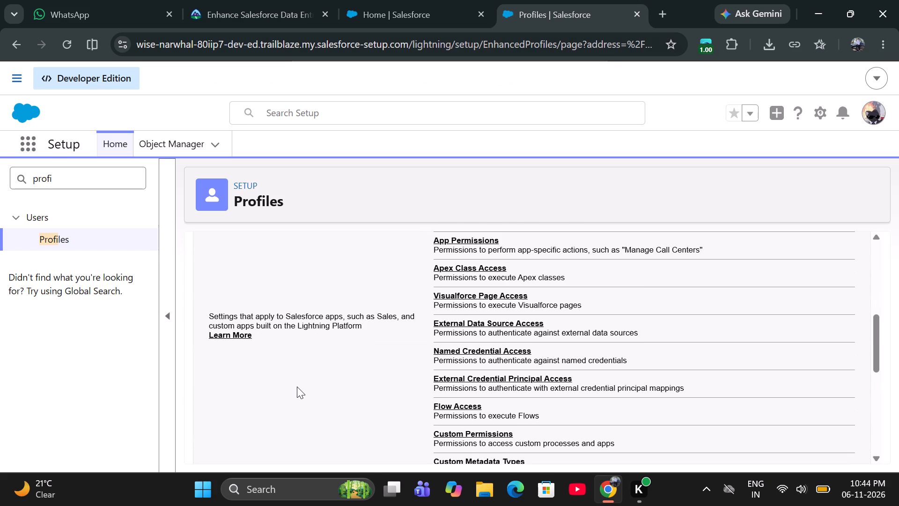
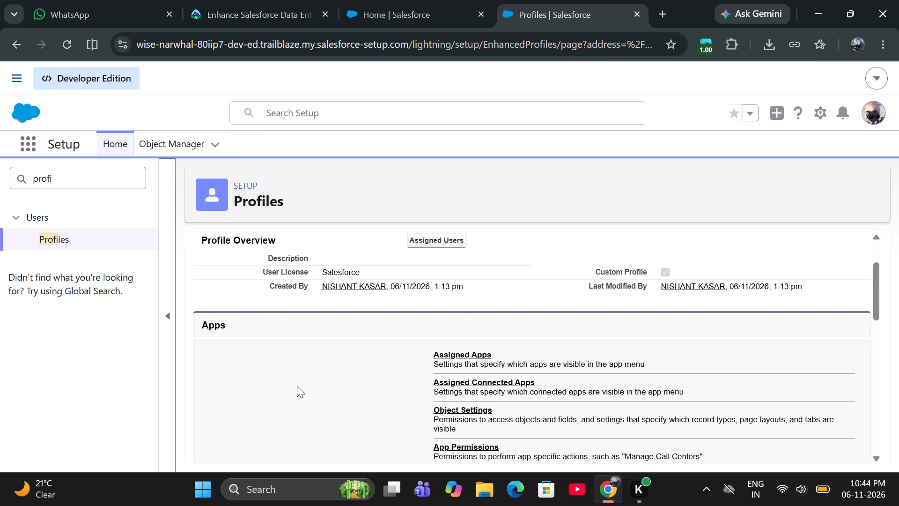
Return to the Trailhead instructions and read the steps for the second cloned profile and for relabelling the Rating field.
{"action": "scroll", "coordinate": [297, 386], "scroll_direction": "up", "scroll_amount": 2}
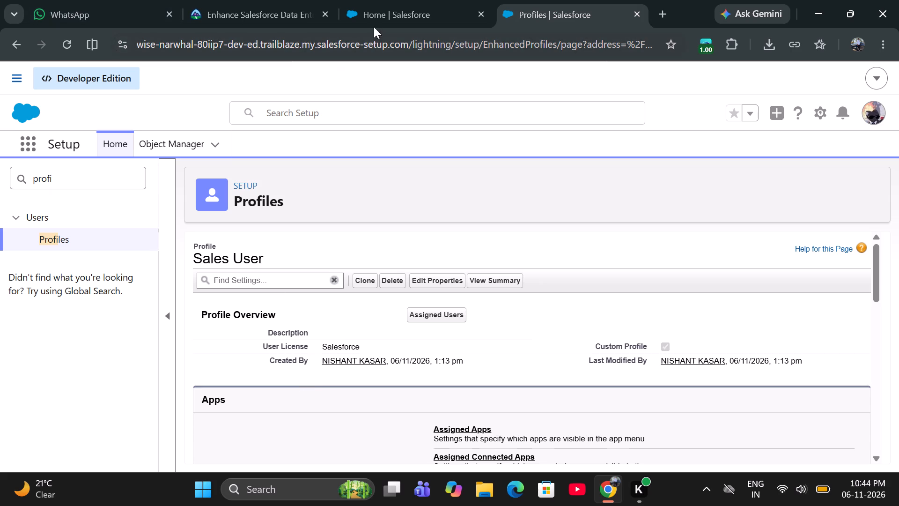
{"action": "left_click", "coordinate": [292, 0]}
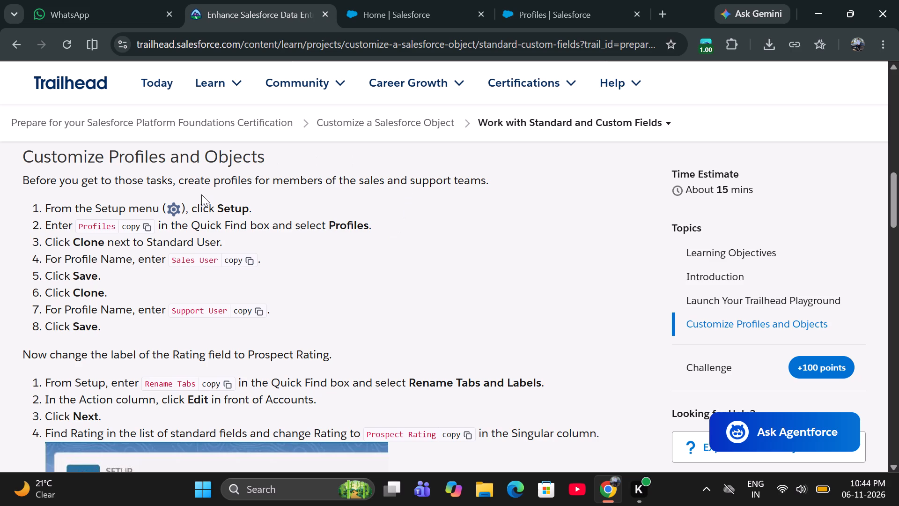
{"action": "scroll", "coordinate": [150, 372], "scroll_direction": "down", "scroll_amount": 1}
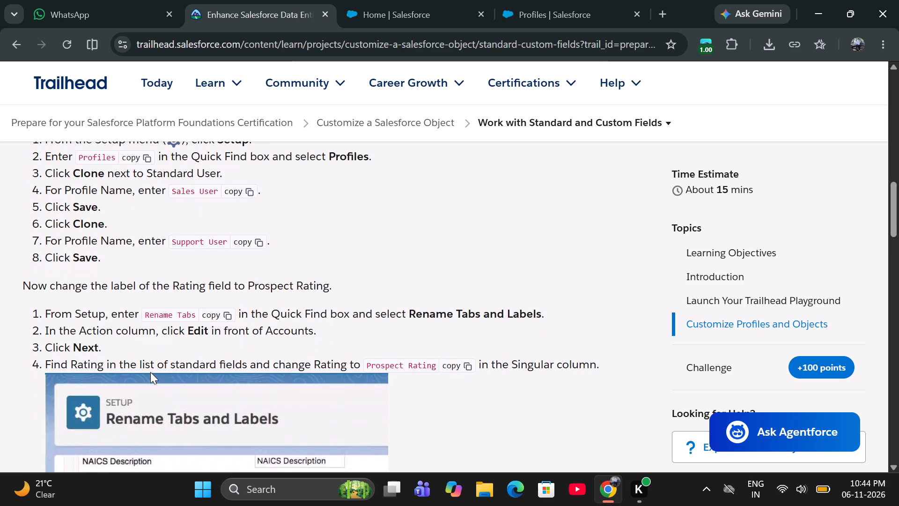
{"action": "scroll", "coordinate": [151, 372], "scroll_direction": "down", "scroll_amount": 4}
{"action": "scroll", "coordinate": [178, 365], "scroll_direction": "up", "scroll_amount": 1}
{"action": "scroll", "coordinate": [428, 442], "scroll_direction": "down", "scroll_amount": 1}
{"action": "scroll", "coordinate": [464, 426], "scroll_direction": "up", "scroll_amount": 3}
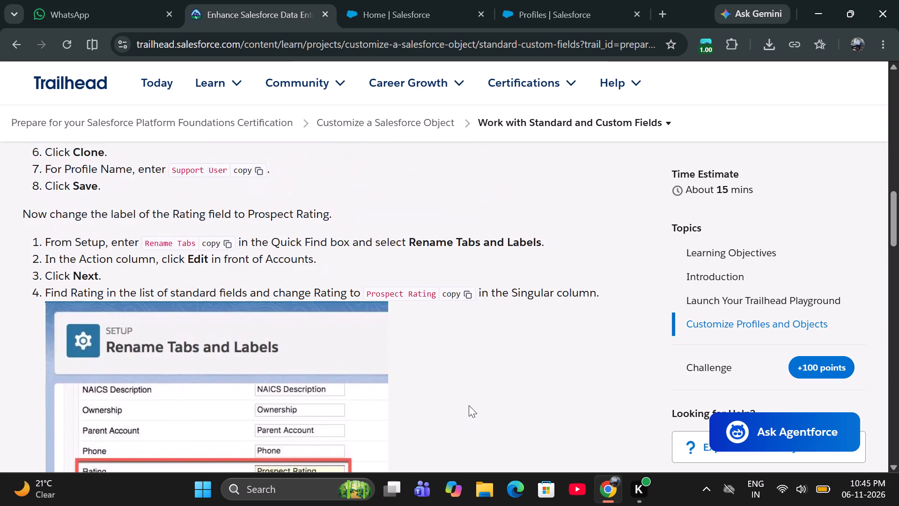
{"action": "scroll", "coordinate": [469, 405], "scroll_direction": "up", "scroll_amount": 1}
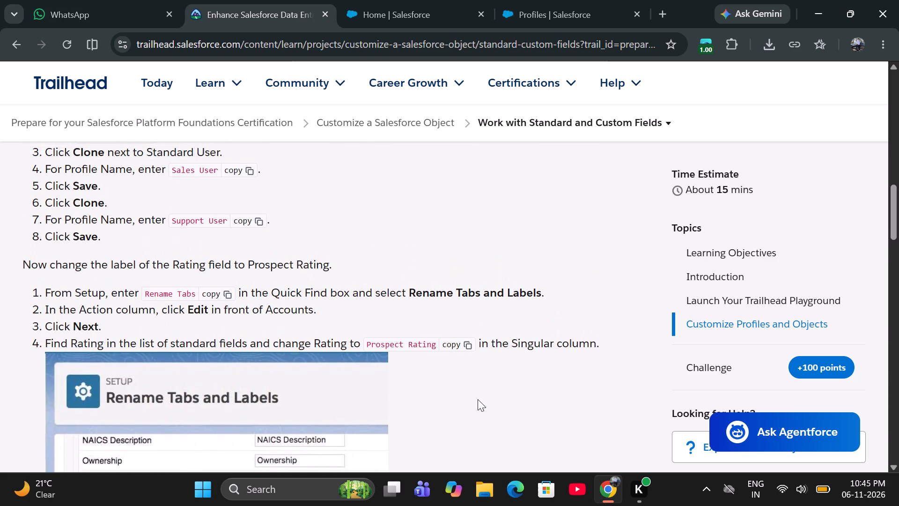
{"action": "scroll", "coordinate": [478, 399], "scroll_direction": "up", "scroll_amount": 1}
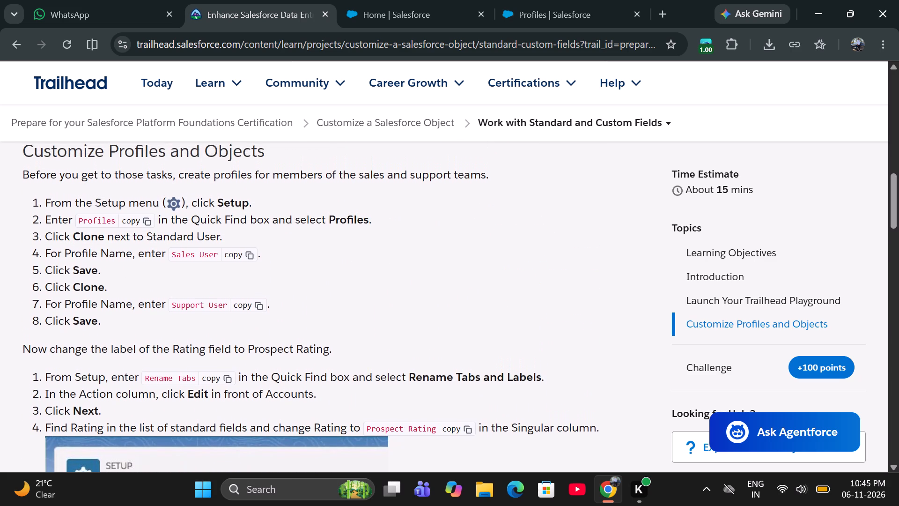
{"action": "scroll", "coordinate": [478, 399], "scroll_direction": "up", "scroll_amount": 1}
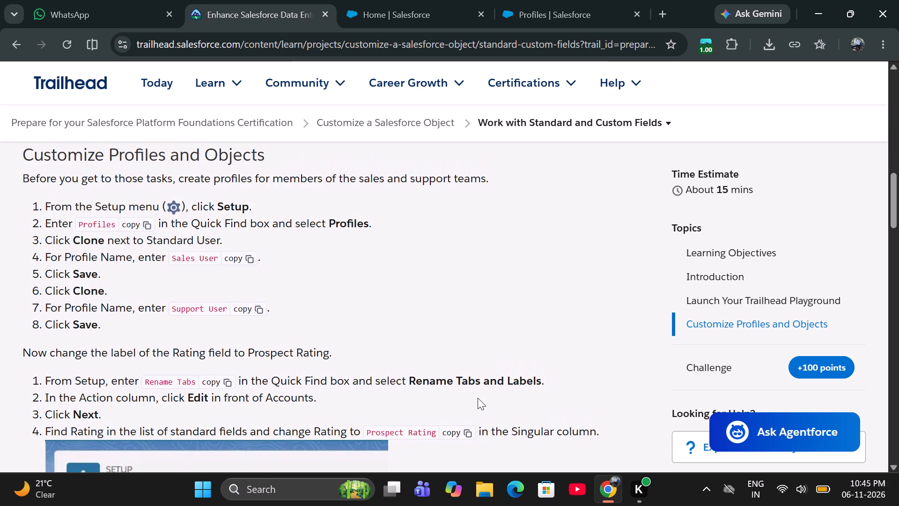
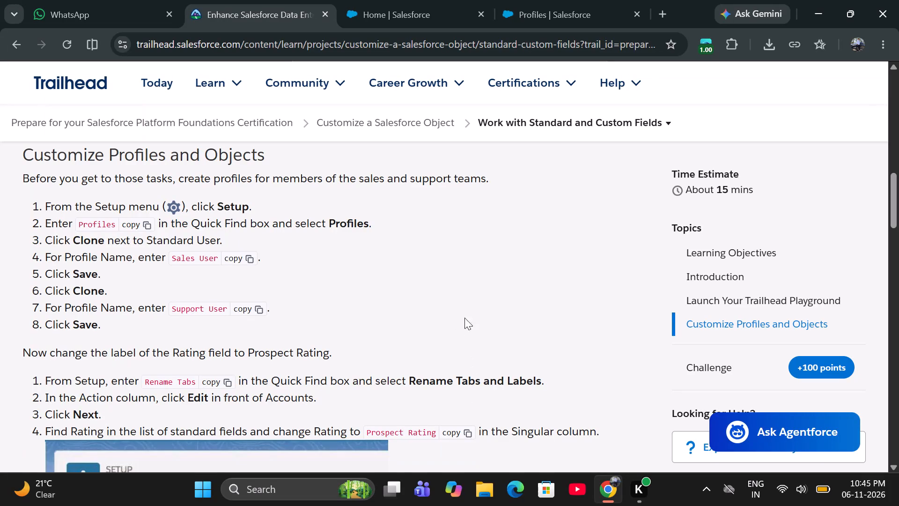
Open the Standard User profile from the profiles starting with S in the Playground's Setup, and return to the profile list.
{"action": "left_click", "coordinate": [581, 0]}
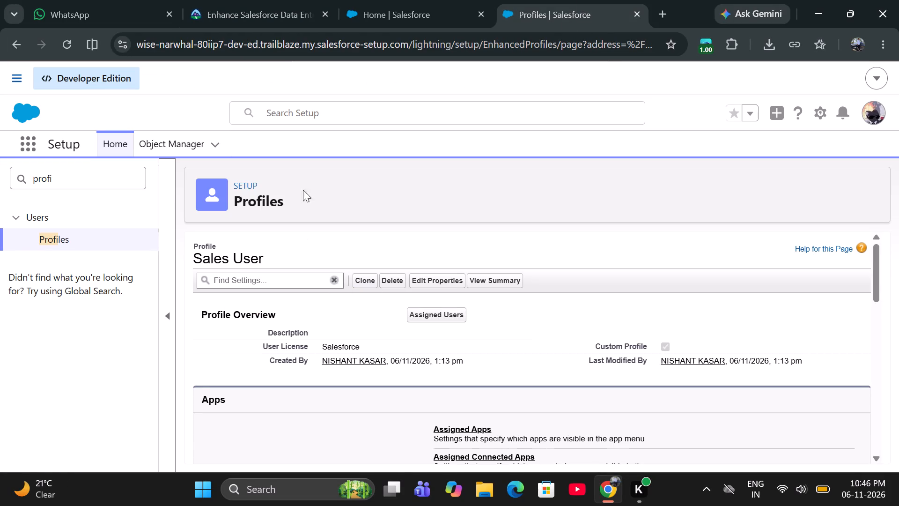
{"action": "left_click", "coordinate": [62, 240]}
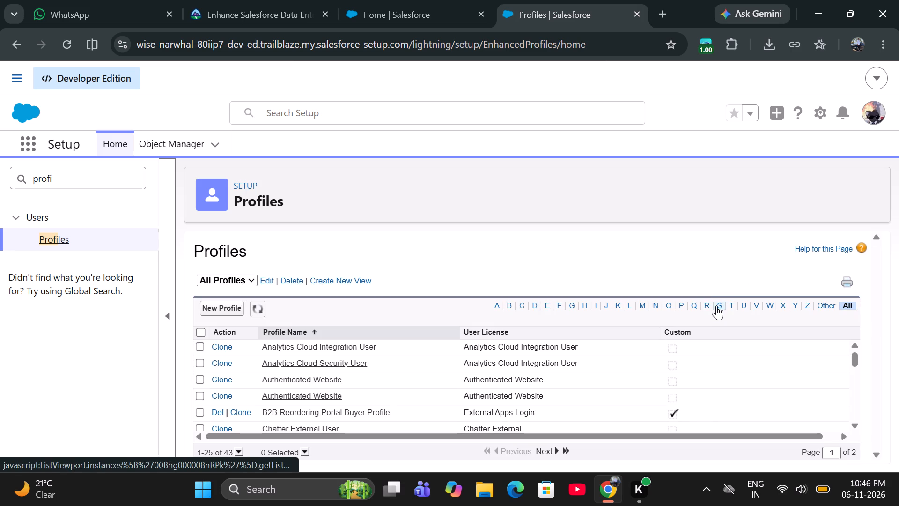
{"action": "left_click", "coordinate": [716, 305]}
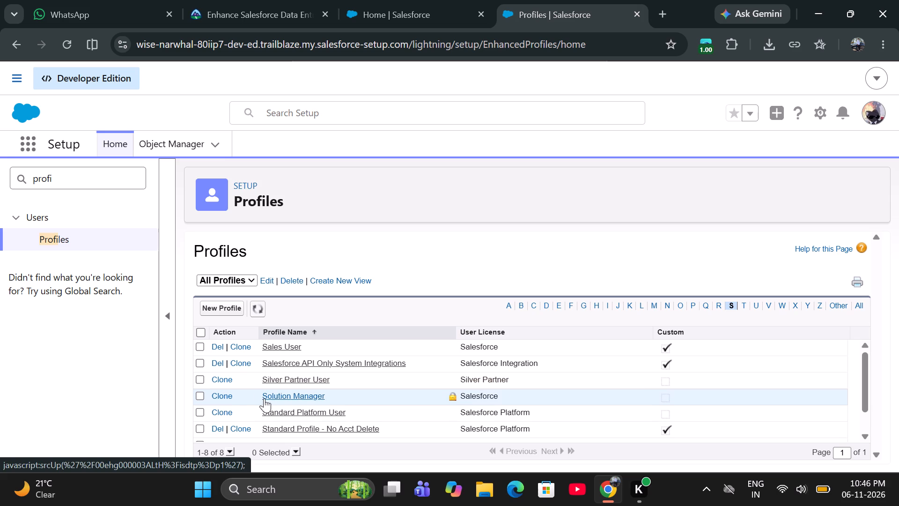
{"action": "scroll", "coordinate": [264, 398], "scroll_direction": "down", "scroll_amount": 1}
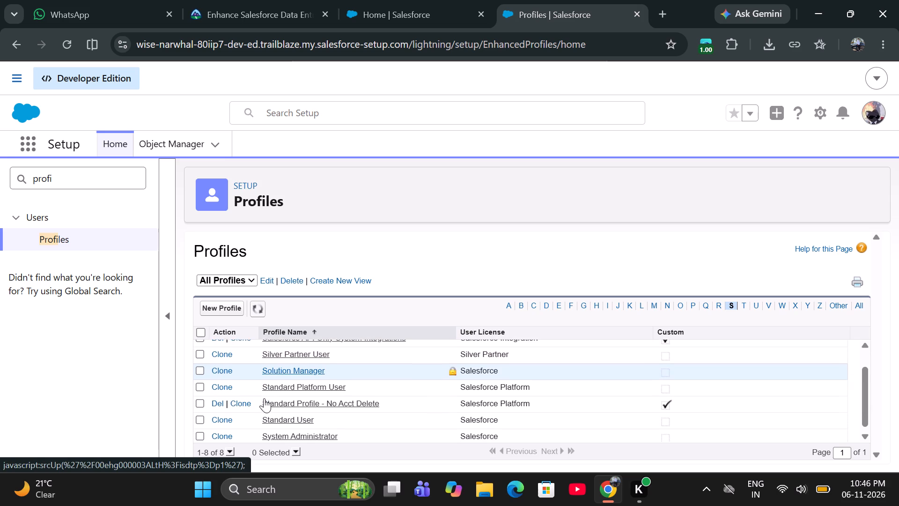
{"action": "scroll", "coordinate": [264, 398], "scroll_direction": "down", "scroll_amount": 1}
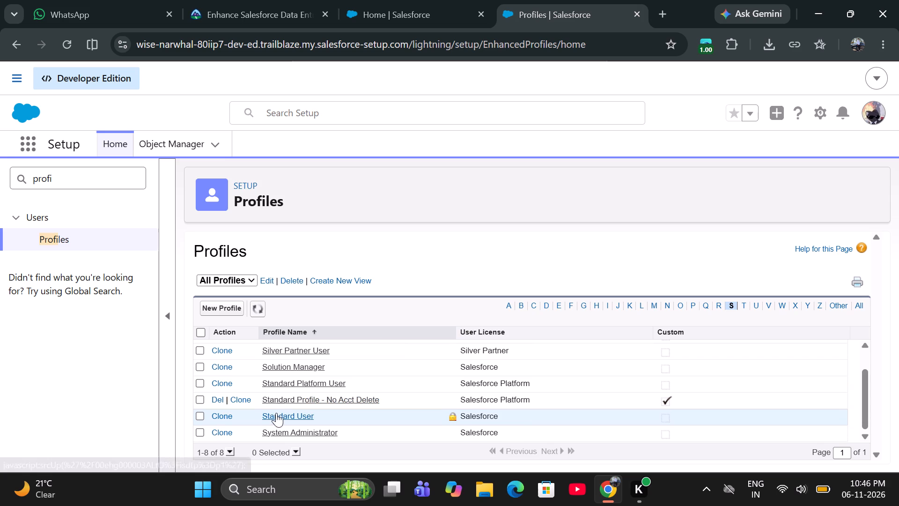
{"action": "left_click", "coordinate": [278, 417]}
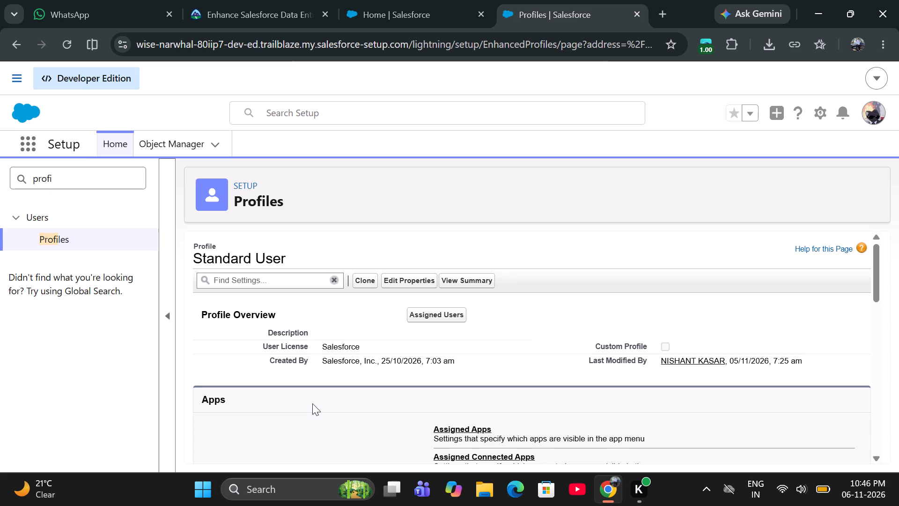
{"action": "scroll", "coordinate": [312, 403], "scroll_direction": "right", "scroll_amount": 11}
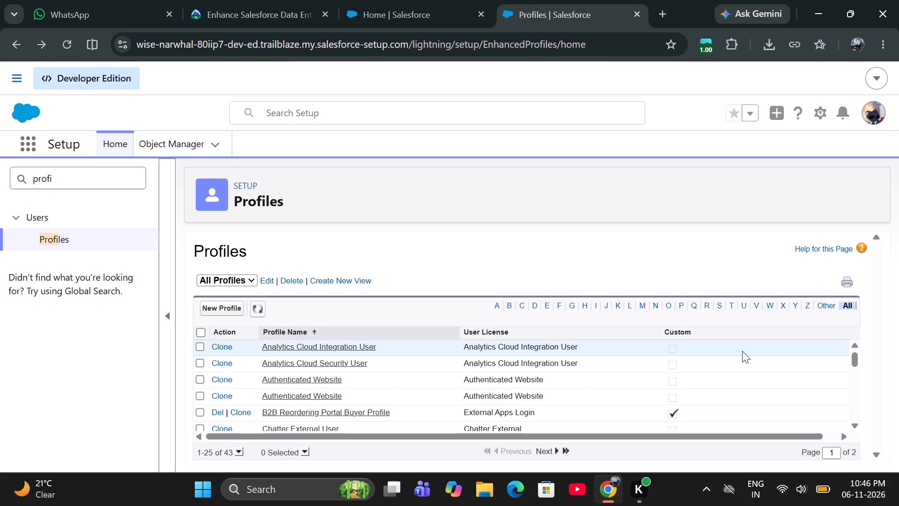
Clone the Standard User profile under the Profile Name Support User, copied from the Trailhead instructions, and save it.
{"action": "left_click", "coordinate": [721, 305]}
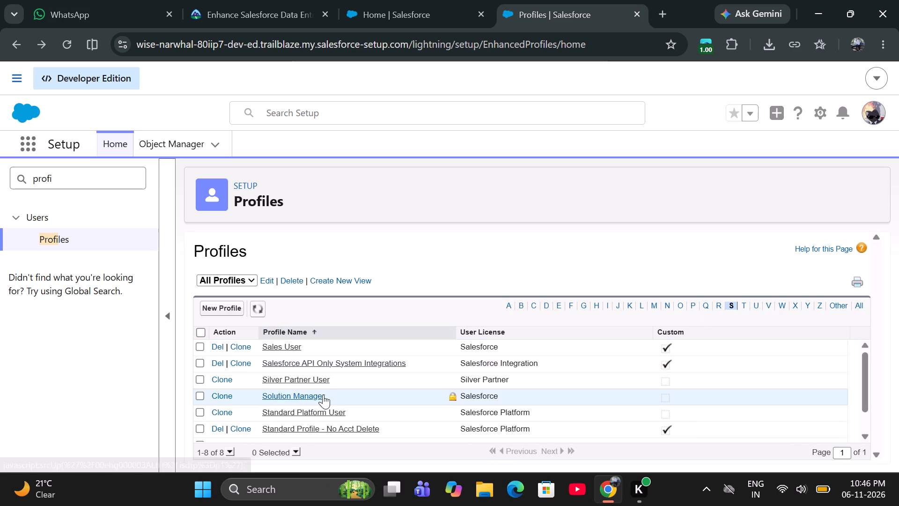
{"action": "scroll", "coordinate": [324, 391], "scroll_direction": "down", "scroll_amount": 1}
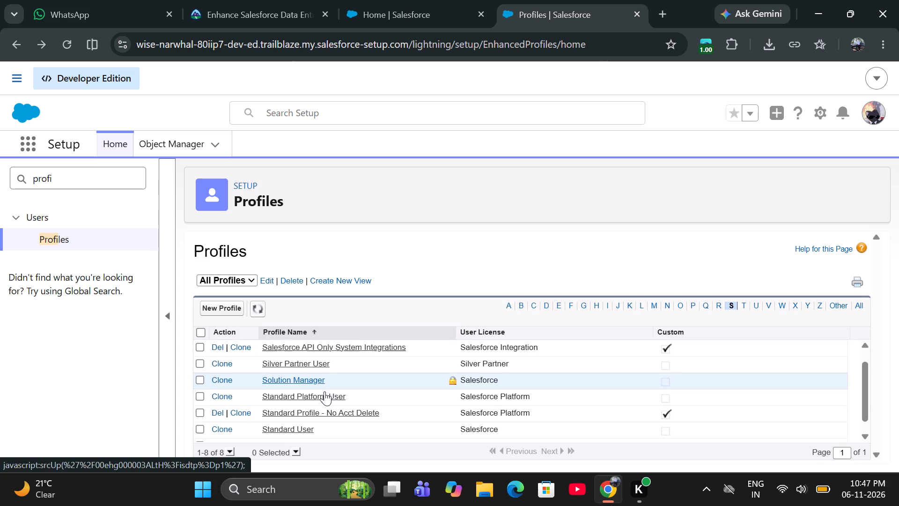
{"action": "scroll", "coordinate": [324, 391], "scroll_direction": "down", "scroll_amount": 1}
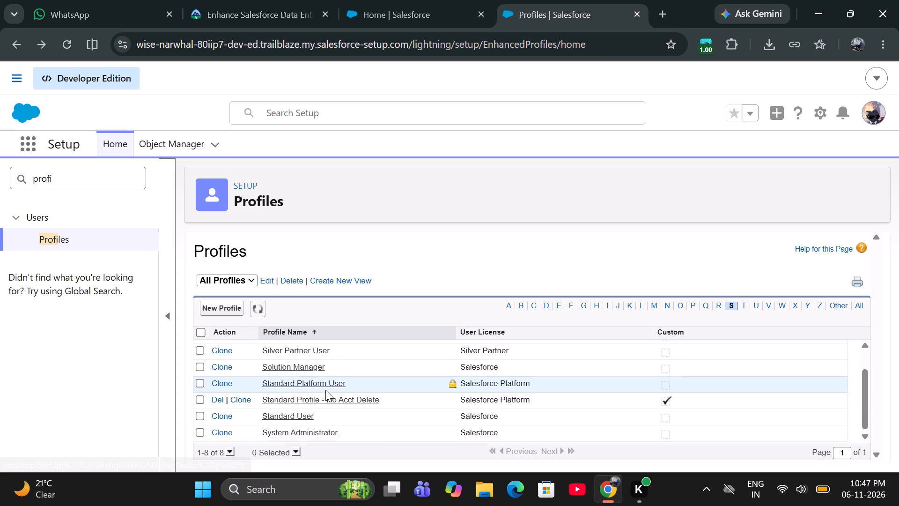
{"action": "left_click", "coordinate": [216, 416]}
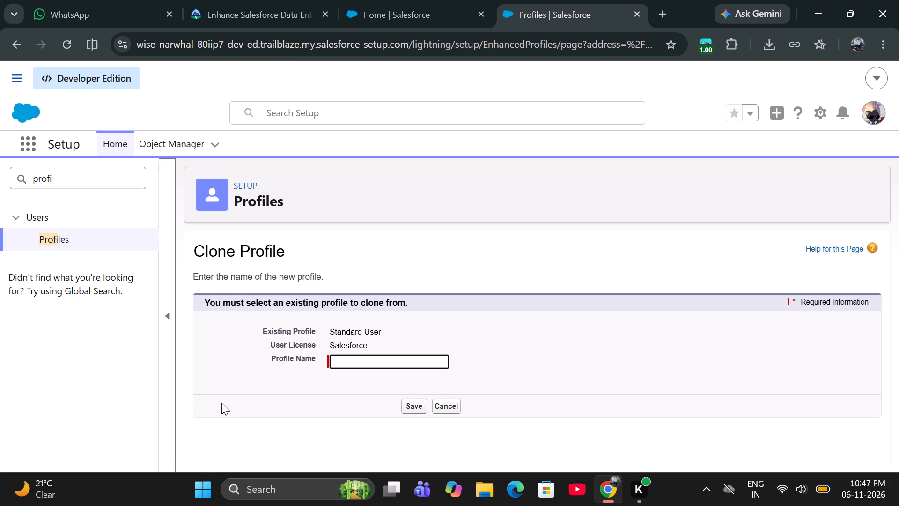
{"action": "left_click", "coordinate": [258, 15]}
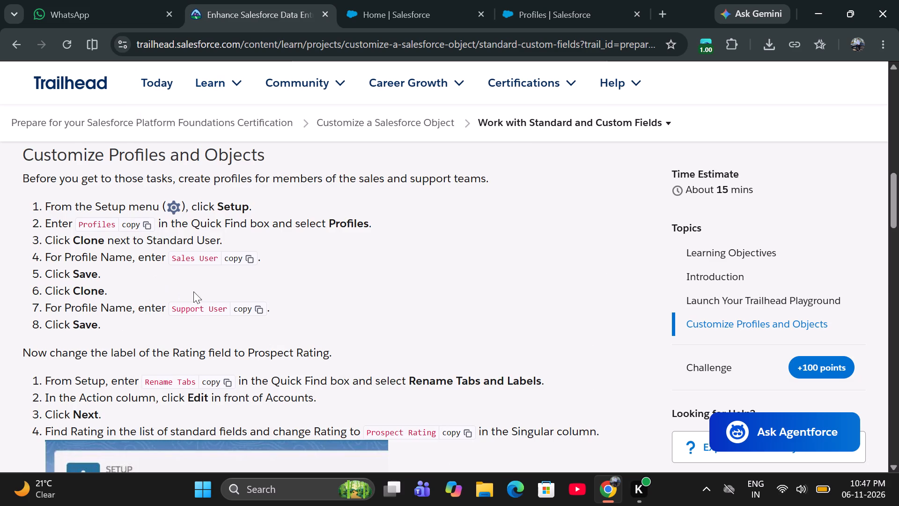
{"action": "left_click", "coordinate": [258, 310]}
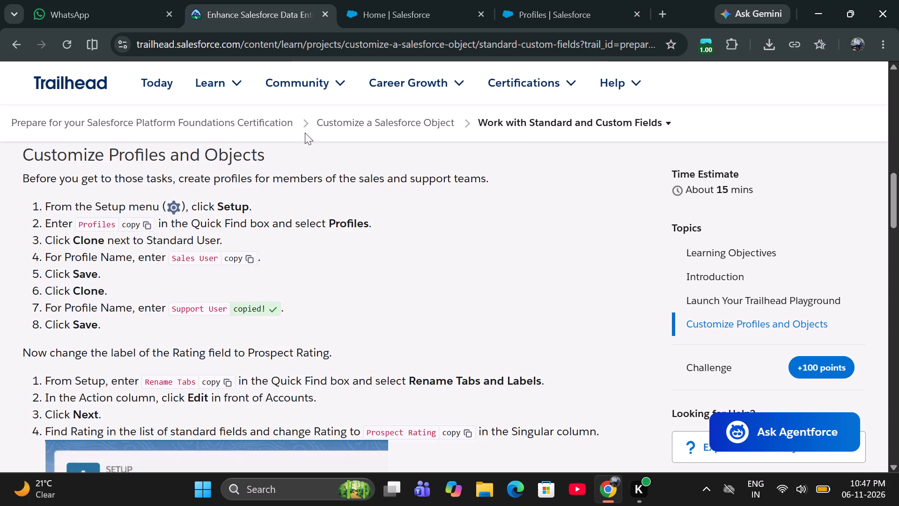
{"action": "left_click", "coordinate": [519, 15]}
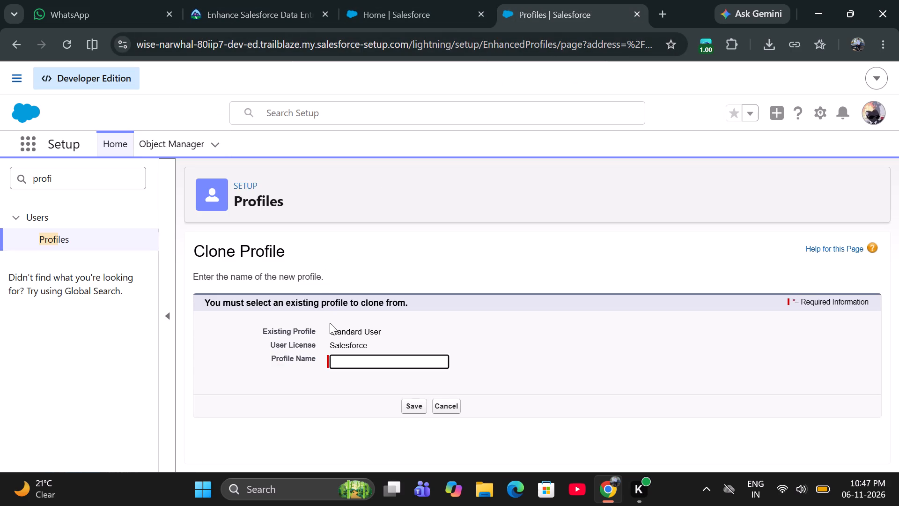
{"action": "right_click", "coordinate": [340, 361]}
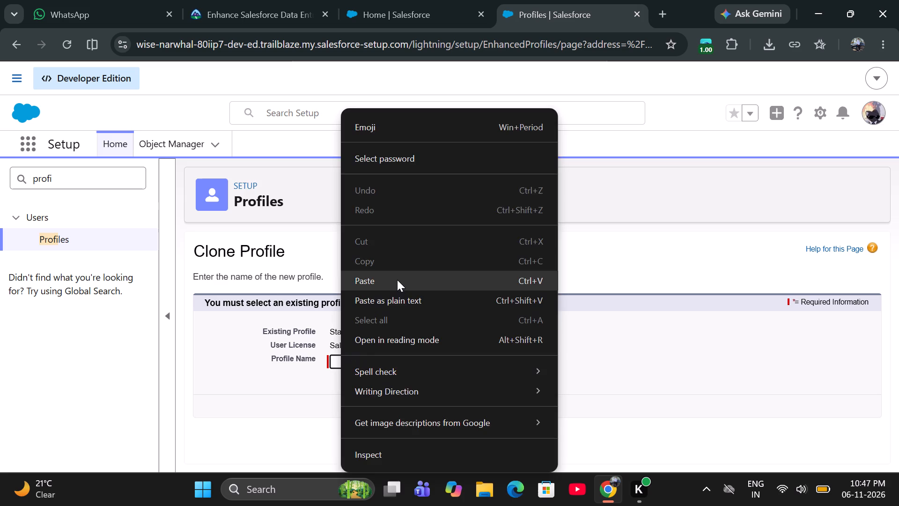
{"action": "left_click", "coordinate": [397, 280]}
{"action": "left_click", "coordinate": [416, 407]}
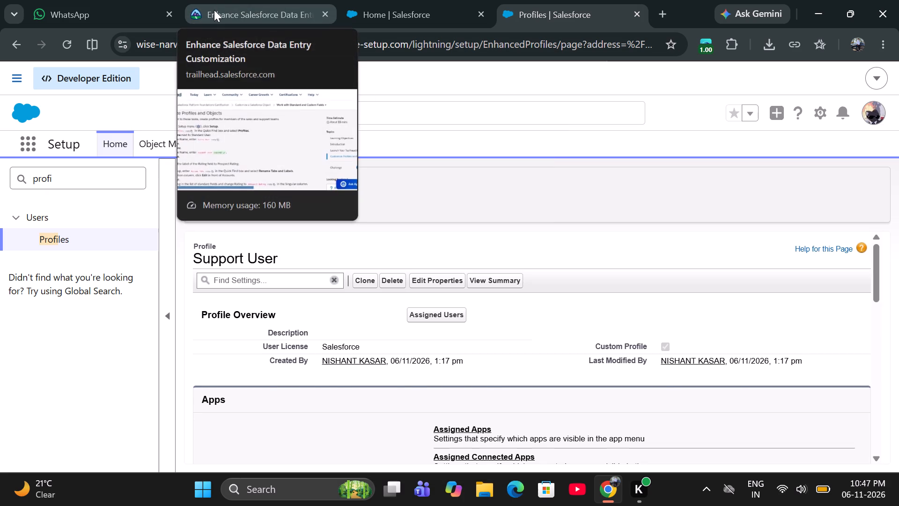
Find Rename Tabs in the Playground's Setup, using the term from the Trailhead instructions, and open the Rename Tabs and Labels page.
{"action": "left_click", "coordinate": [214, 10]}
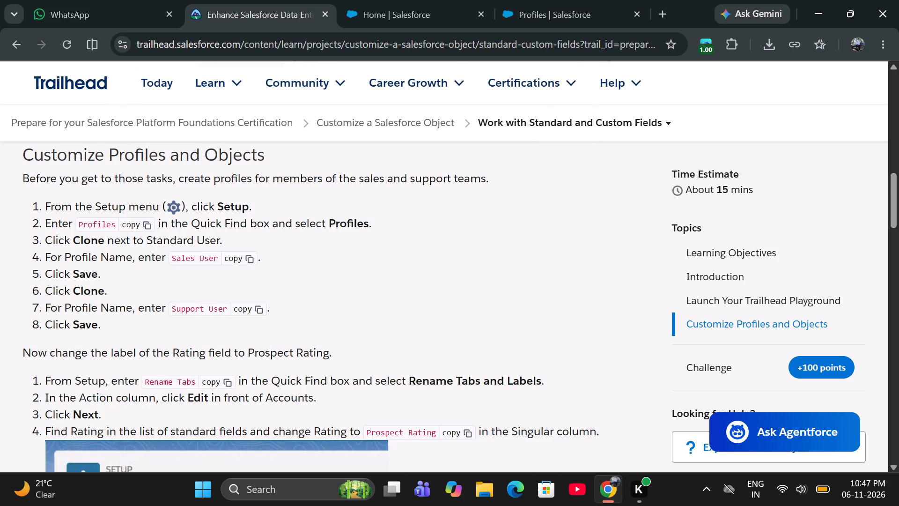
{"action": "scroll", "coordinate": [102, 302], "scroll_direction": "down", "scroll_amount": 2}
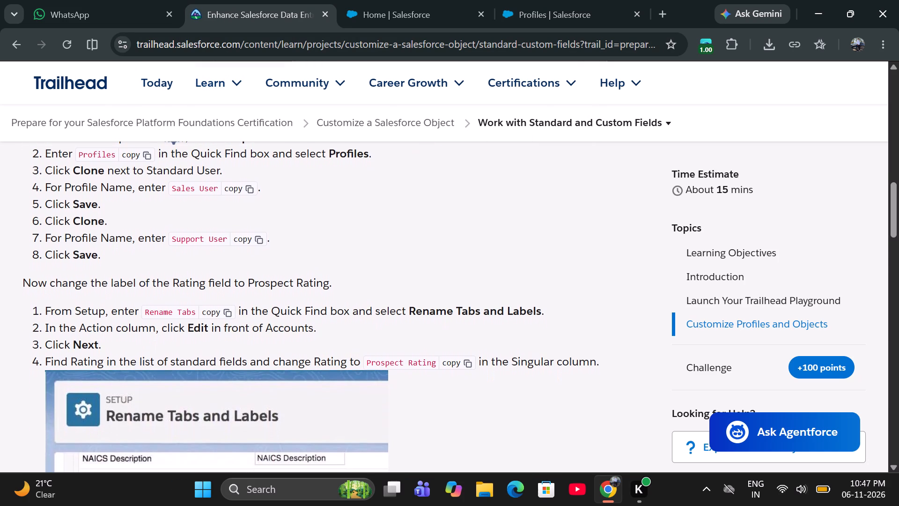
{"action": "scroll", "coordinate": [102, 302], "scroll_direction": "down", "scroll_amount": 1}
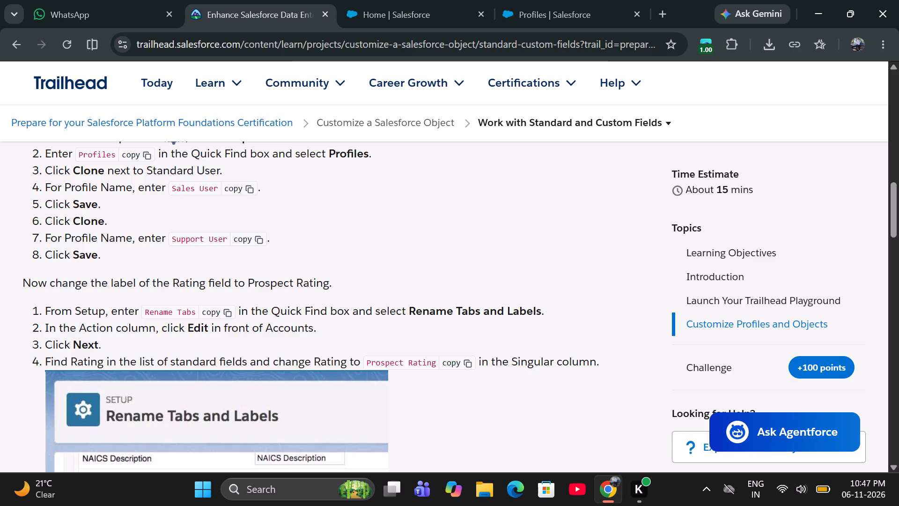
{"action": "left_click", "coordinate": [228, 316]}
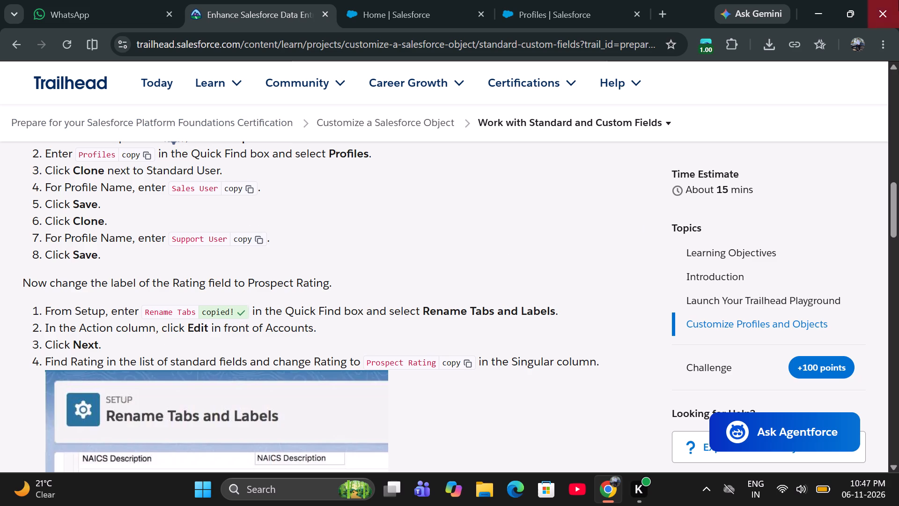
{"action": "left_click", "coordinate": [534, 16]}
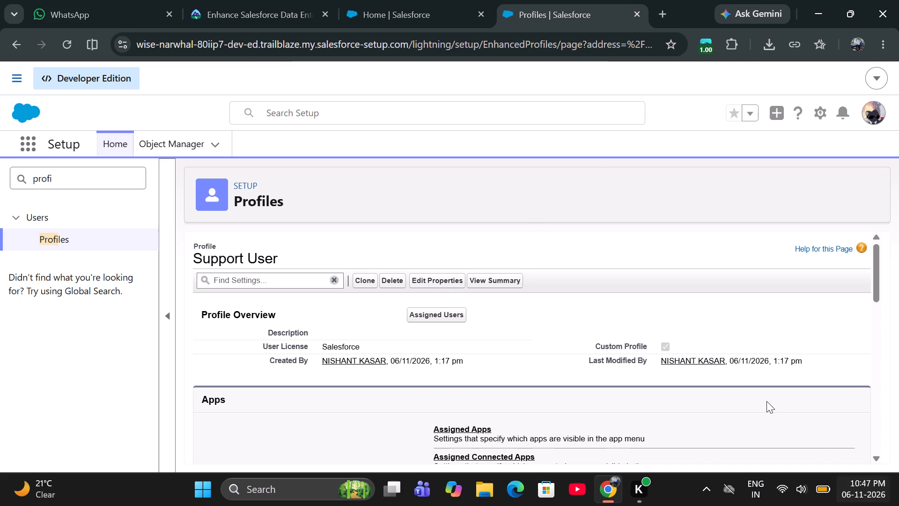
{"action": "left_click", "coordinate": [62, 173]}
{"action": "key", "text": "BackSpace"}
{"action": "key", "text": "BackSpace"}
{"action": "key", "text": "BackSpace"}
{"action": "key", "text": "BackSpace"}
{"action": "key", "text": "BackSpace"}
{"action": "key", "text": "BackSpace"}
{"action": "key", "text": "BackSpace"}
{"action": "key", "text": "BackSpace"}
{"action": "key", "text": "BackSpace"}
{"action": "key", "text": "BackSpace"}
{"action": "key", "text": "BackSpace"}
{"action": "key", "text": "BackSpace"}
{"action": "key", "text": "BackSpace"}
{"action": "key", "text": "BackSpace"}
{"action": "key", "text": "BackSpace"}
{"action": "key", "text": "BackSpace"}
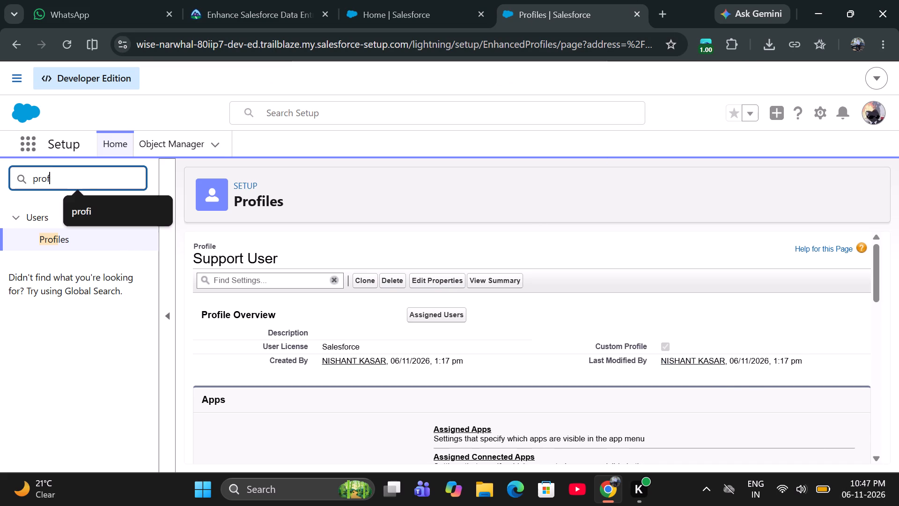
{"action": "right_click", "coordinate": [69, 170]}
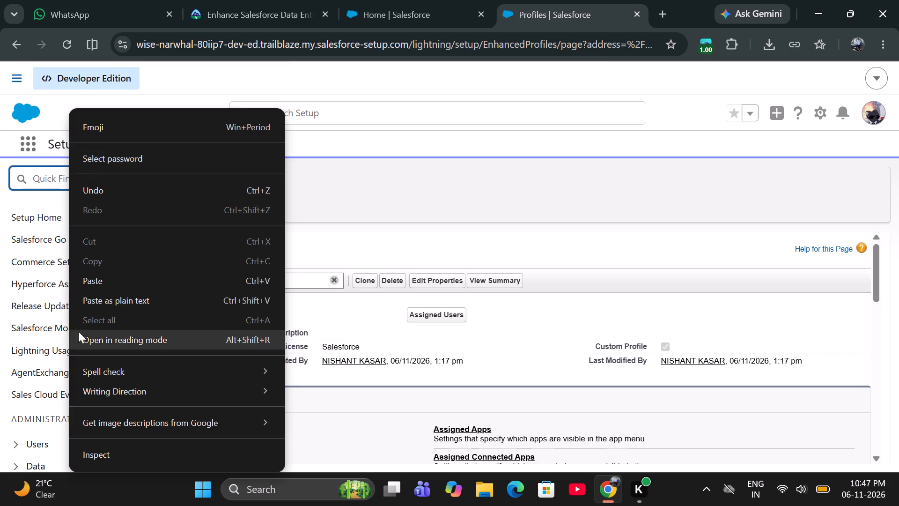
{"action": "left_click", "coordinate": [126, 276]}
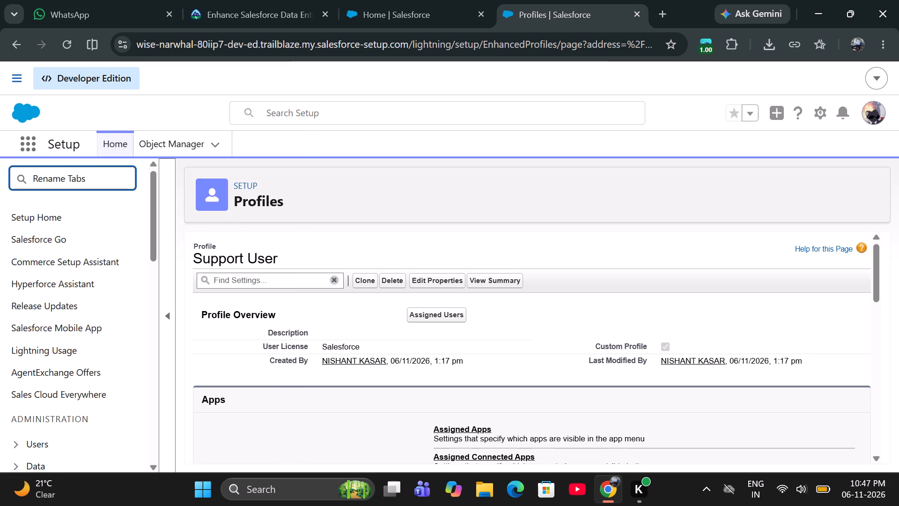
{"action": "key", "text": "Return"}
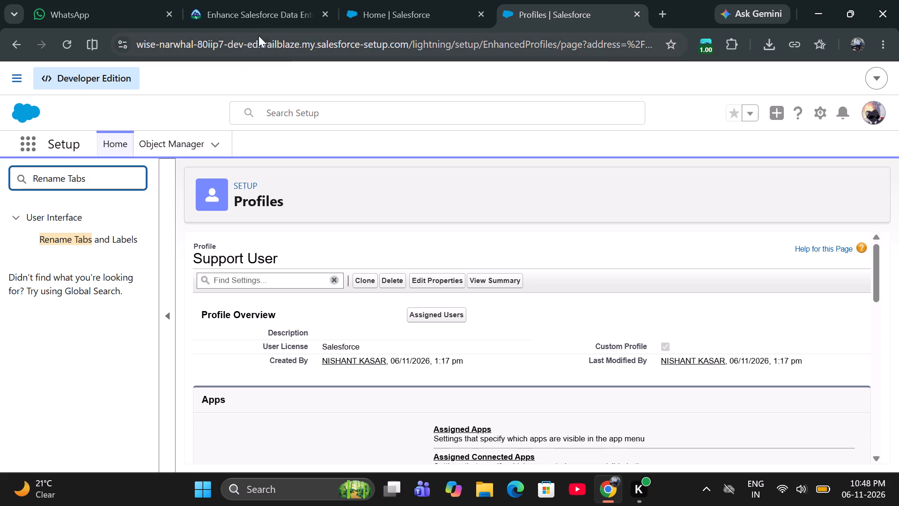
{"action": "left_click", "coordinate": [262, 19]}
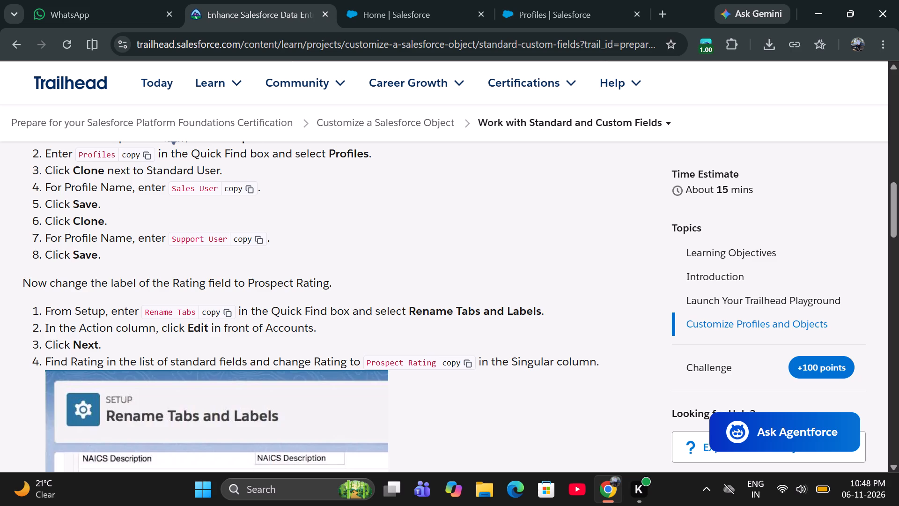
{"action": "left_click", "coordinate": [614, 0]}
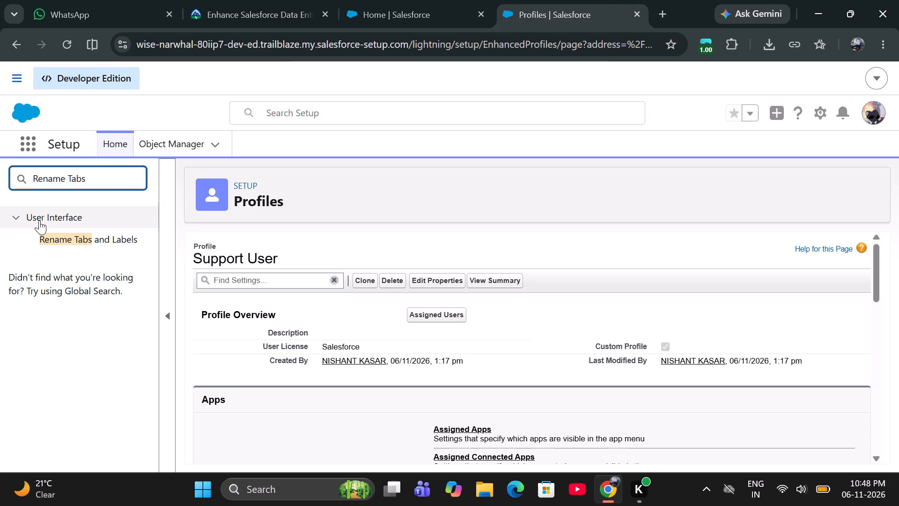
{"action": "left_click", "coordinate": [62, 235]}
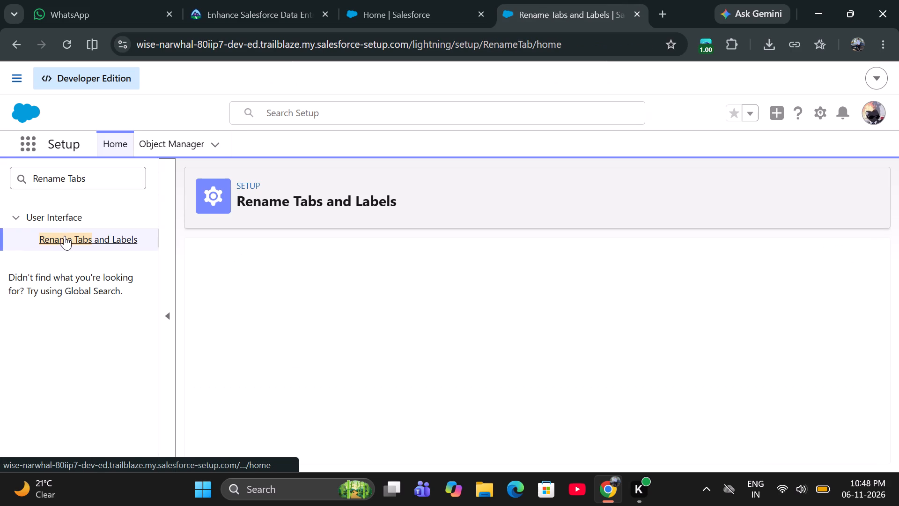
Return to the Trailhead instructions and read the steps for changing the Accounts Rating field label to Prospect Rating.
{"action": "left_click", "coordinate": [234, 22]}
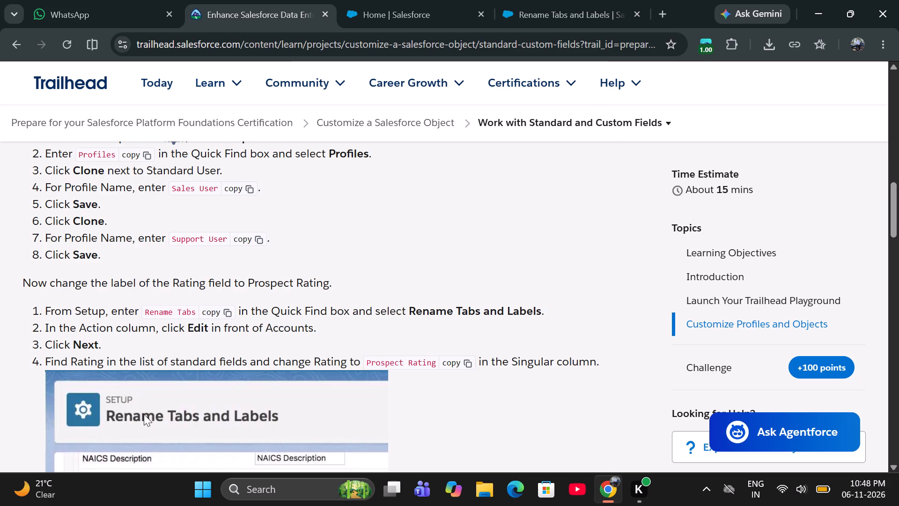
{"action": "scroll", "coordinate": [144, 414], "scroll_direction": "down", "scroll_amount": 1}
{"action": "scroll", "coordinate": [144, 414], "scroll_direction": "up", "scroll_amount": 2}
{"action": "scroll", "coordinate": [144, 414], "scroll_direction": "down", "scroll_amount": 1}
{"action": "scroll", "coordinate": [151, 405], "scroll_direction": "up", "scroll_amount": 3}
{"action": "scroll", "coordinate": [152, 404], "scroll_direction": "down", "scroll_amount": 1}
{"action": "right_click_drag", "start_coordinate": [152, 404], "coordinate": [171, 369]}
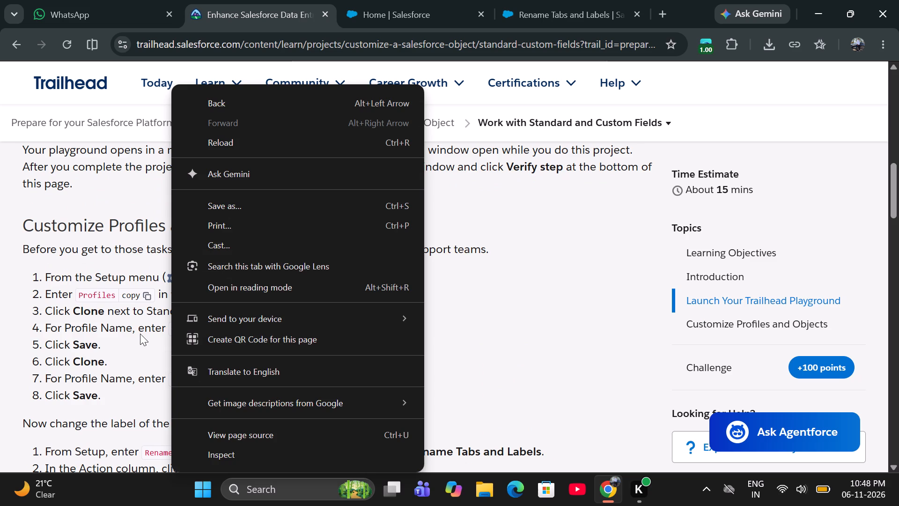
{"action": "left_click", "coordinate": [135, 319]}
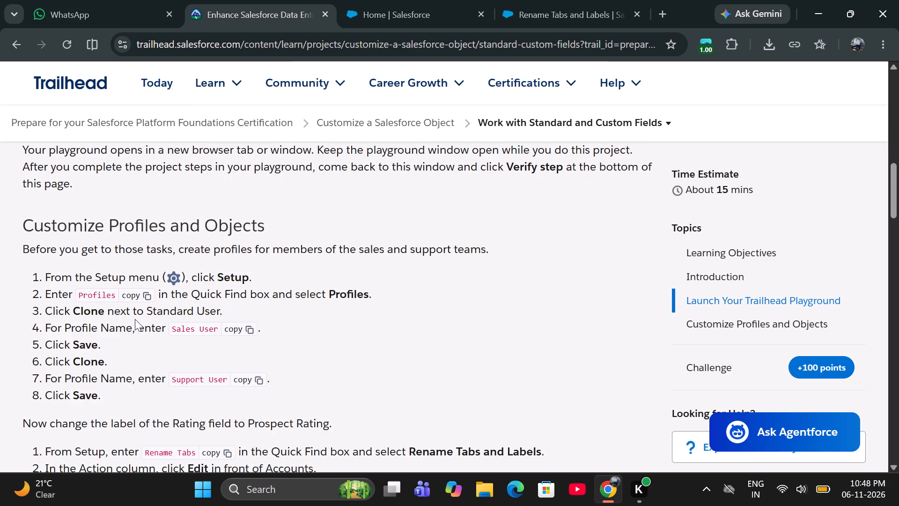
{"action": "scroll", "coordinate": [135, 319], "scroll_direction": "down", "scroll_amount": 1}
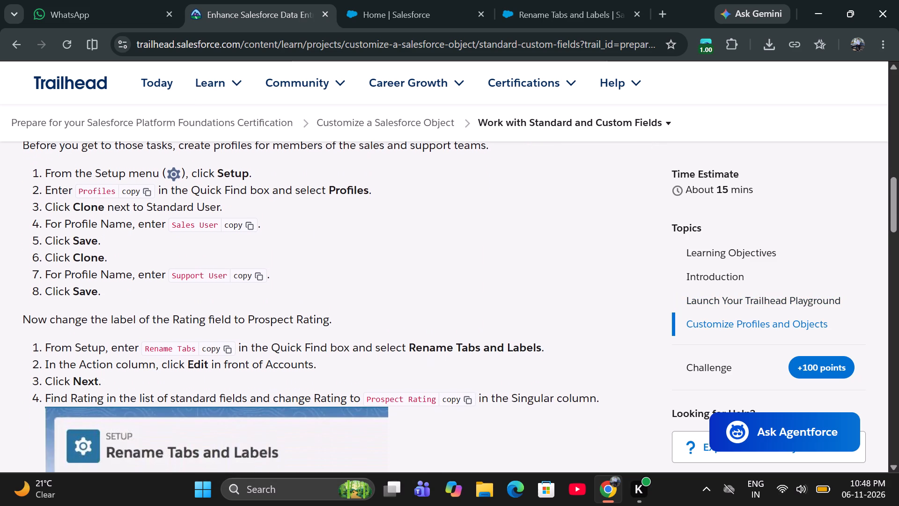
{"action": "scroll", "coordinate": [135, 319], "scroll_direction": "down", "scroll_amount": 1}
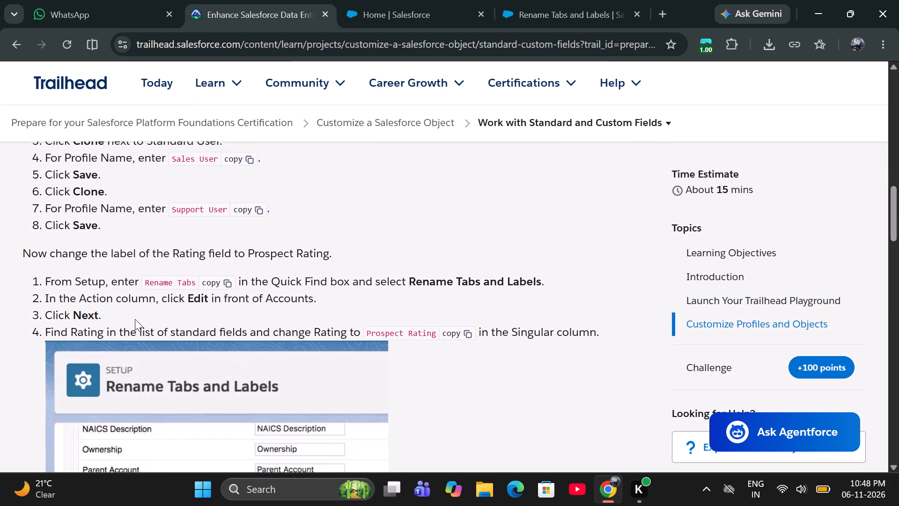
{"action": "scroll", "coordinate": [135, 319], "scroll_direction": "down", "scroll_amount": 2}
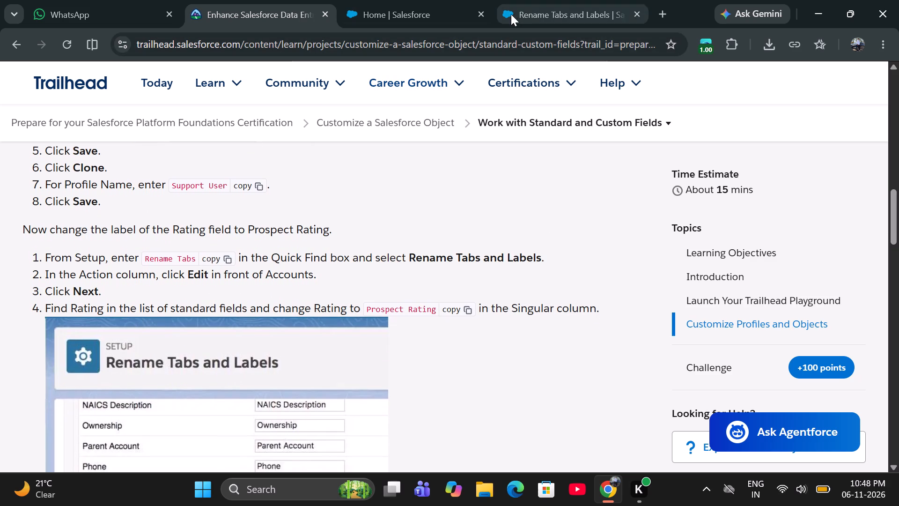
Open Accounts for editing on the Playground's Rename Tabs and Labels page and, following the Trailhead instructions, advance to its field labels.
{"action": "left_click", "coordinate": [524, 11]}
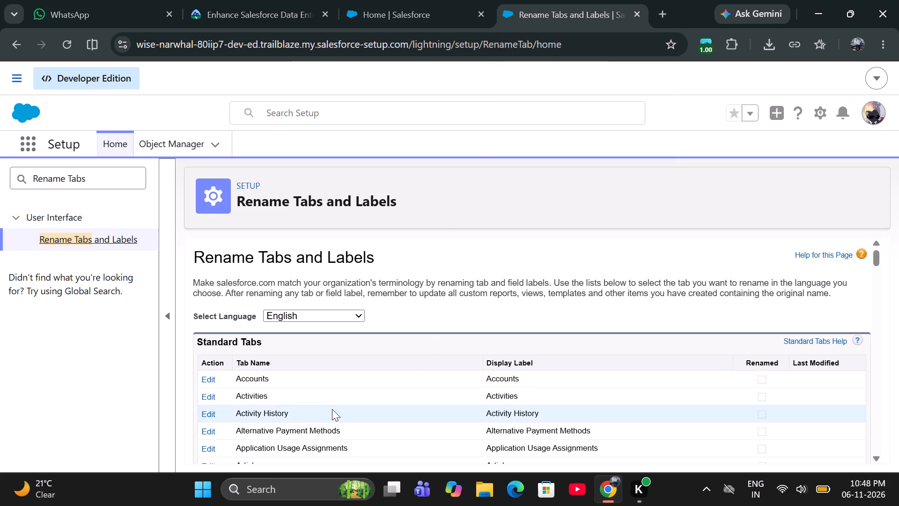
{"action": "left_click", "coordinate": [212, 382]}
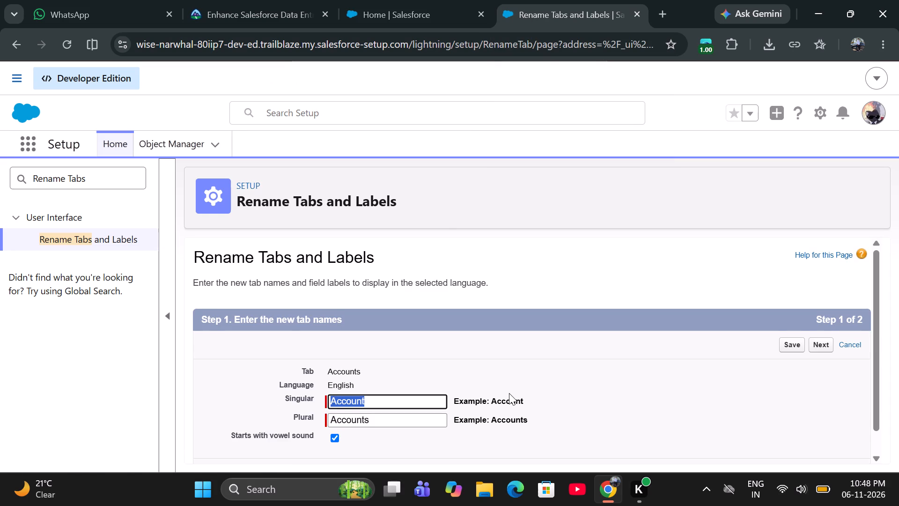
{"action": "scroll", "coordinate": [509, 393], "scroll_direction": "down", "scroll_amount": 2}
{"action": "left_click", "coordinate": [273, 9]}
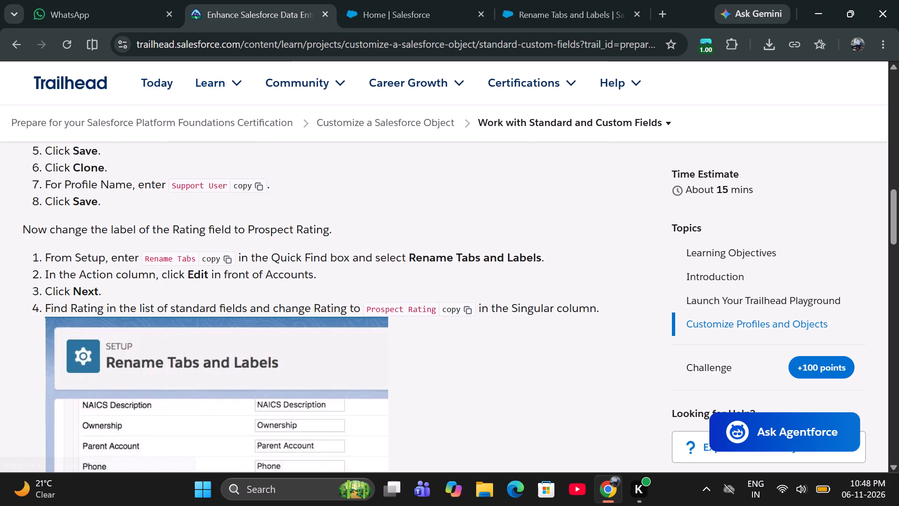
{"action": "scroll", "coordinate": [159, 308], "scroll_direction": "down", "scroll_amount": 1}
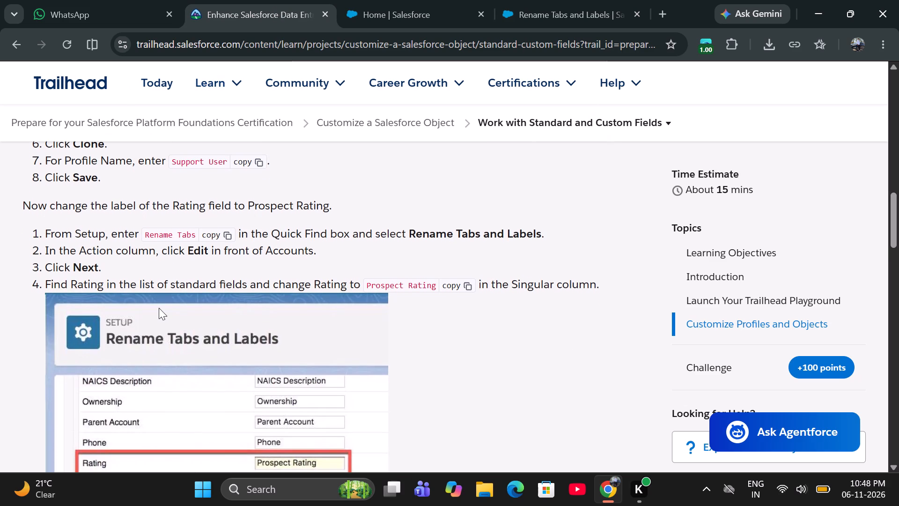
{"action": "scroll", "coordinate": [159, 308], "scroll_direction": "down", "scroll_amount": 1}
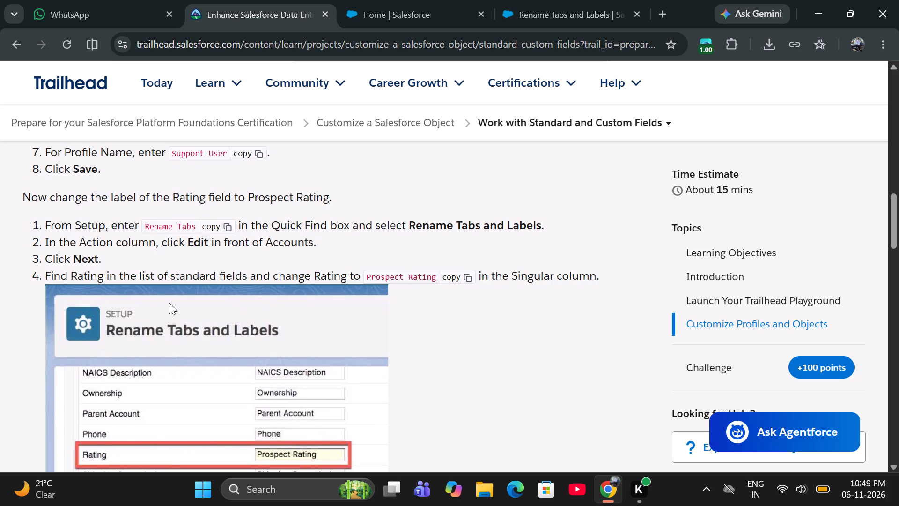
{"action": "left_click", "coordinate": [590, 4]}
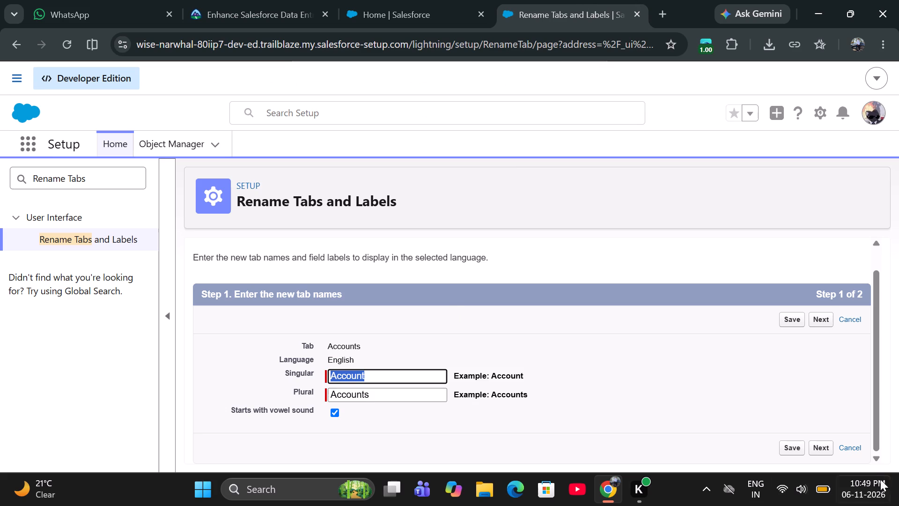
{"action": "left_click", "coordinate": [821, 442]}
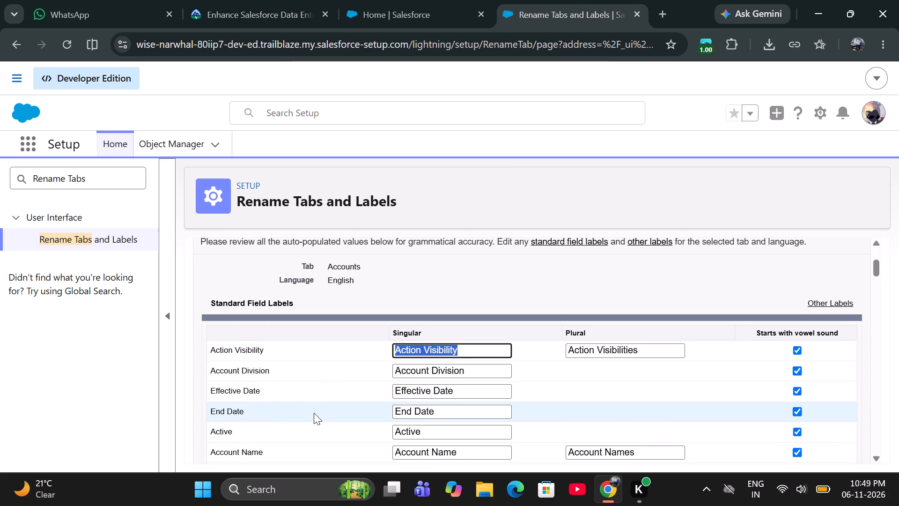
Replace the Singular label of the Rating standard field with Prospect Rating, copied from the Trailhead instructions.
{"action": "scroll", "coordinate": [314, 413], "scroll_direction": "down", "scroll_amount": 3}
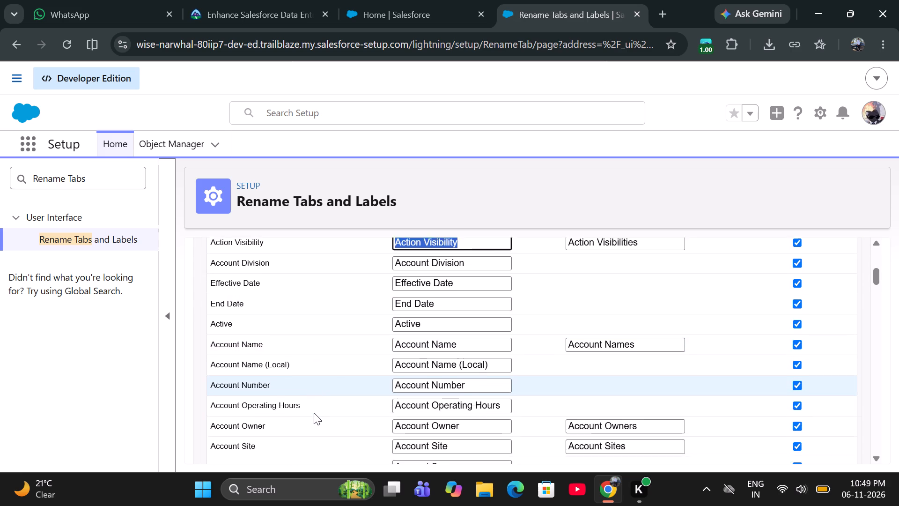
{"action": "scroll", "coordinate": [314, 413], "scroll_direction": "down", "scroll_amount": 4}
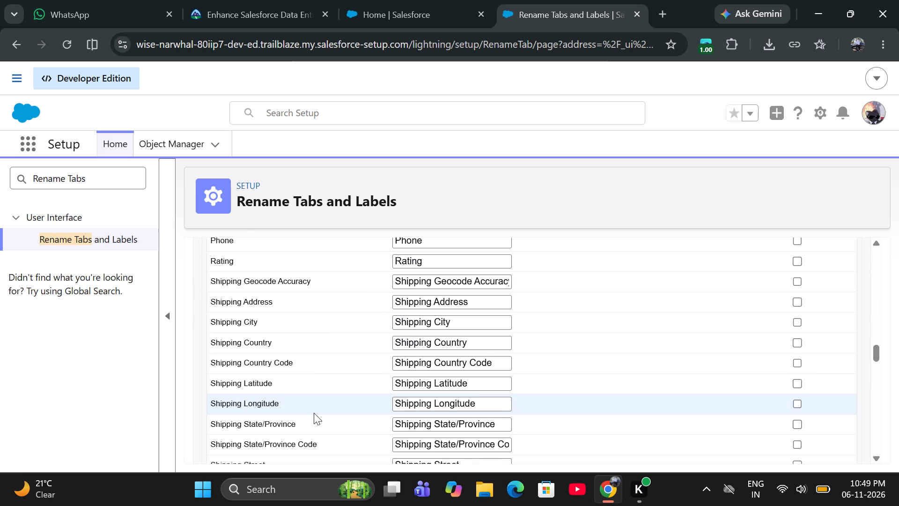
{"action": "scroll", "coordinate": [314, 413], "scroll_direction": "down", "scroll_amount": 1}
{"action": "scroll", "coordinate": [314, 413], "scroll_direction": "up", "scroll_amount": 1}
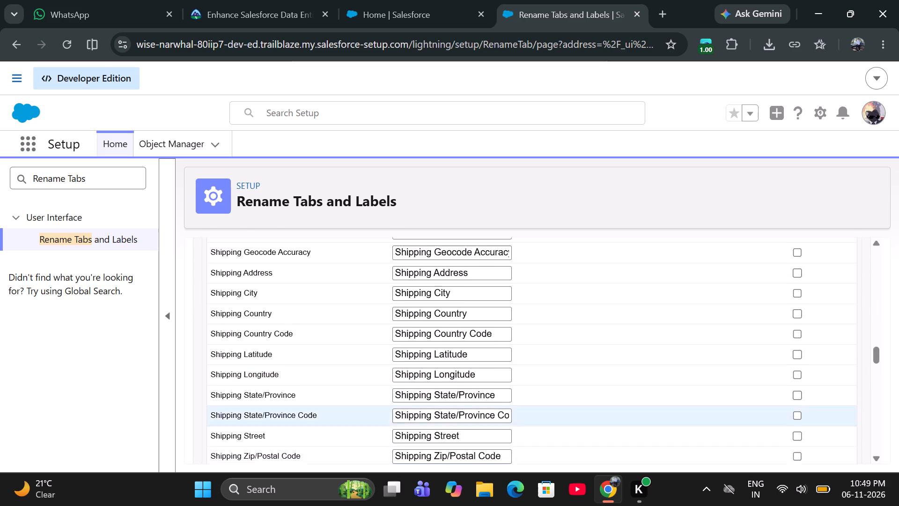
{"action": "scroll", "coordinate": [314, 413], "scroll_direction": "up", "scroll_amount": 1}
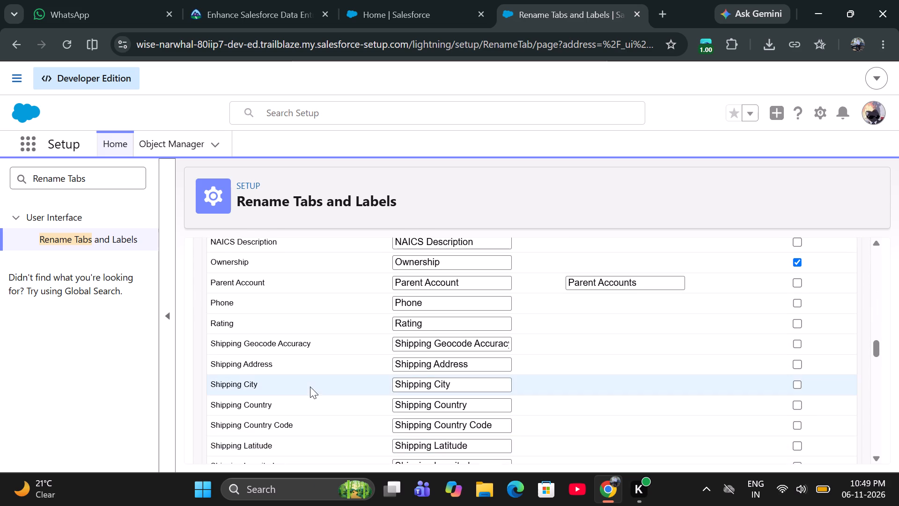
{"action": "left_click", "coordinate": [243, 21]}
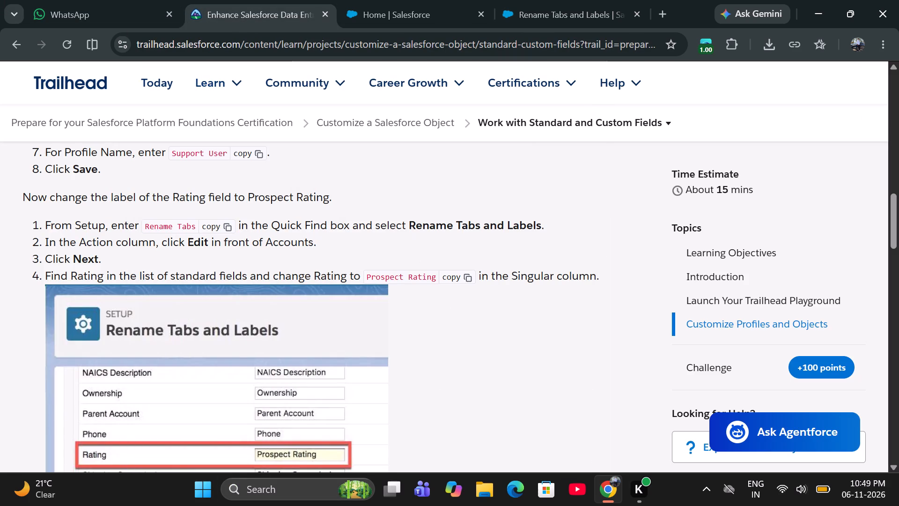
{"action": "left_click", "coordinate": [555, 18]}
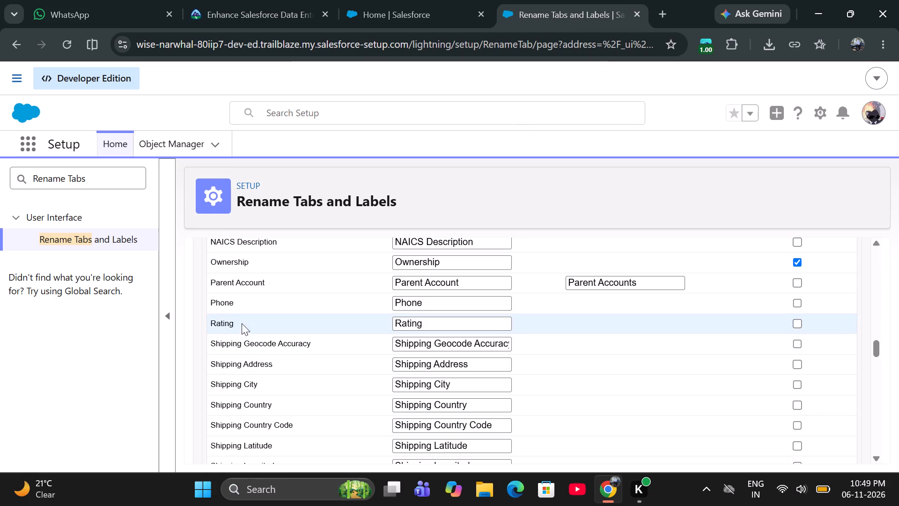
{"action": "left_click", "coordinate": [424, 323]}
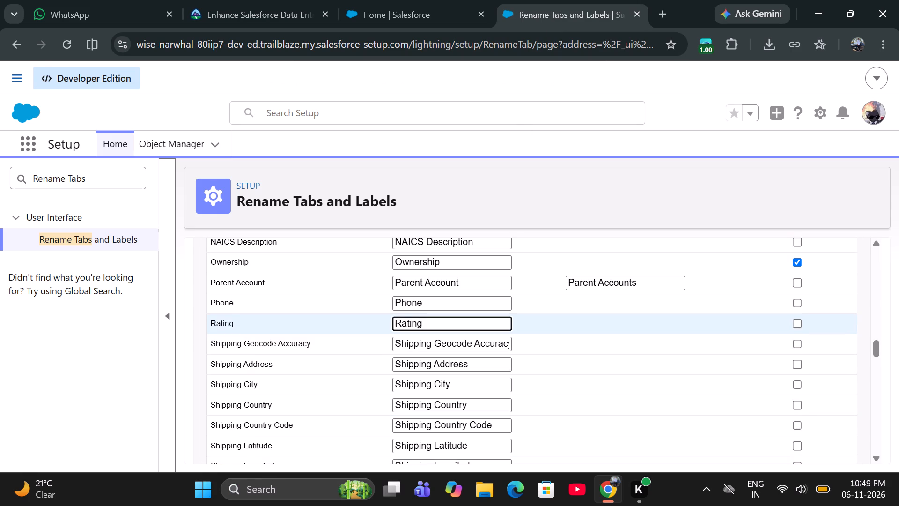
{"action": "key", "text": "BackSpace"}
{"action": "key", "text": "BackSpace"}
{"action": "key", "text": "BackSpace"}
{"action": "key", "text": "BackSpace"}
{"action": "key", "text": "BackSpace"}
{"action": "key", "text": "BackSpace"}
{"action": "key", "text": "BackSpace"}
{"action": "key", "text": "BackSpace"}
{"action": "key", "text": "BackSpace"}
{"action": "key", "text": "BackSpace"}
{"action": "key", "text": "BackSpace"}
{"action": "key", "text": "BackSpace"}
{"action": "key", "text": "BackSpace"}
{"action": "key", "text": "BackSpace"}
{"action": "key", "text": "BackSpace"}
{"action": "left_click", "coordinate": [296, 0]}
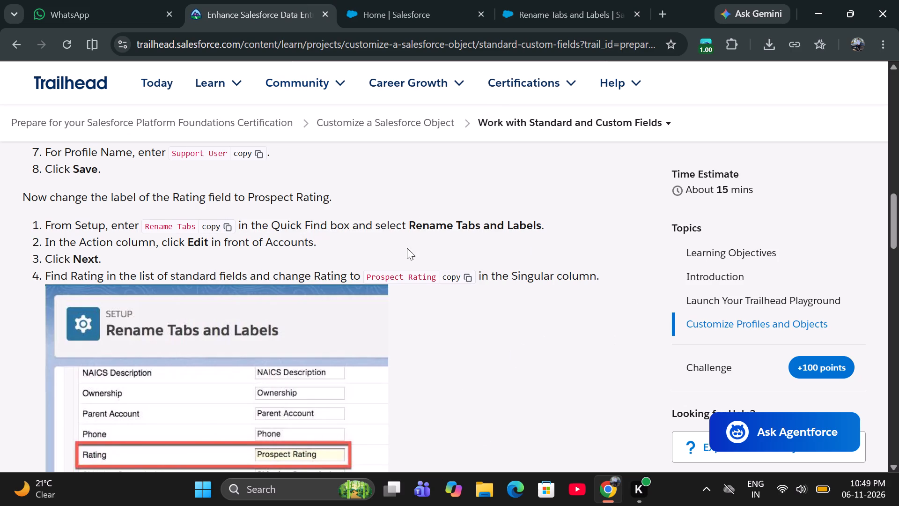
{"action": "left_click", "coordinate": [455, 278]}
{"action": "left_click", "coordinate": [560, 11]}
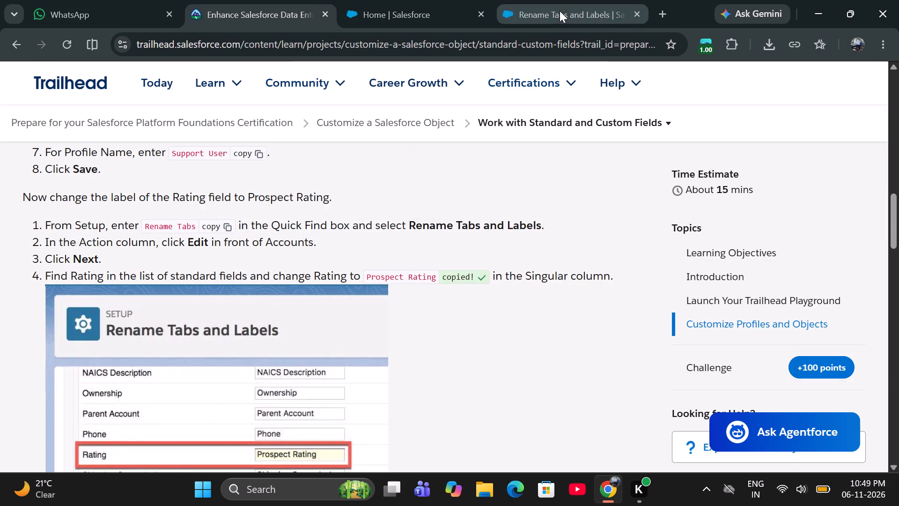
{"action": "right_click", "coordinate": [411, 320]}
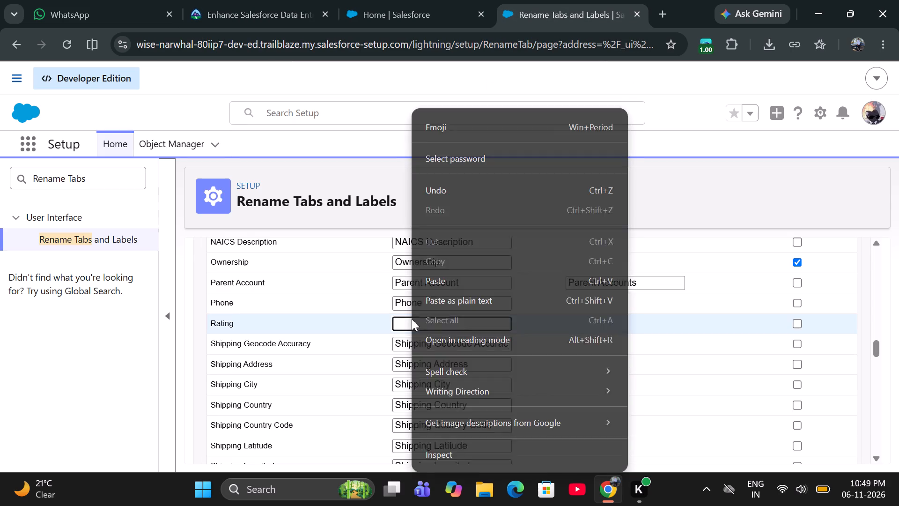
{"action": "left_click", "coordinate": [440, 274]}
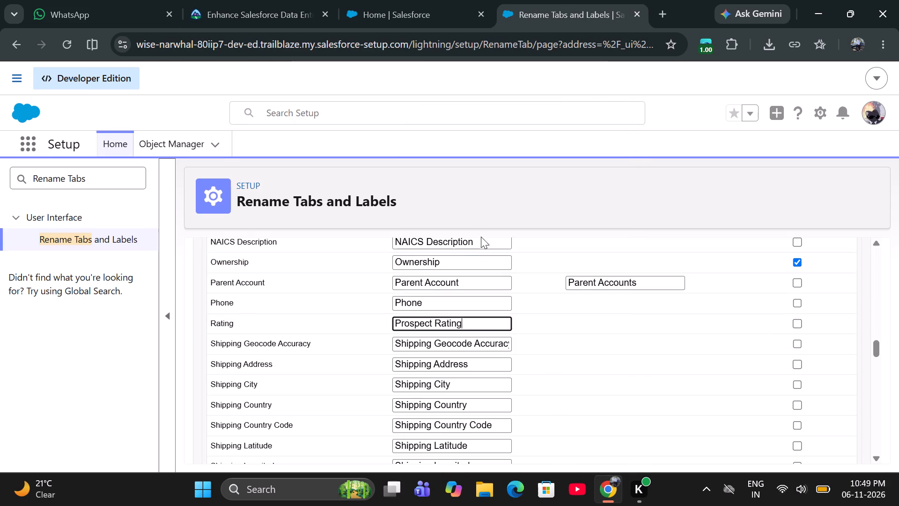
Check the Trailhead instructions for how to finish the relabelling, and save the Accounts label changes in the Playground's Setup.
{"action": "left_click", "coordinate": [306, 1]}
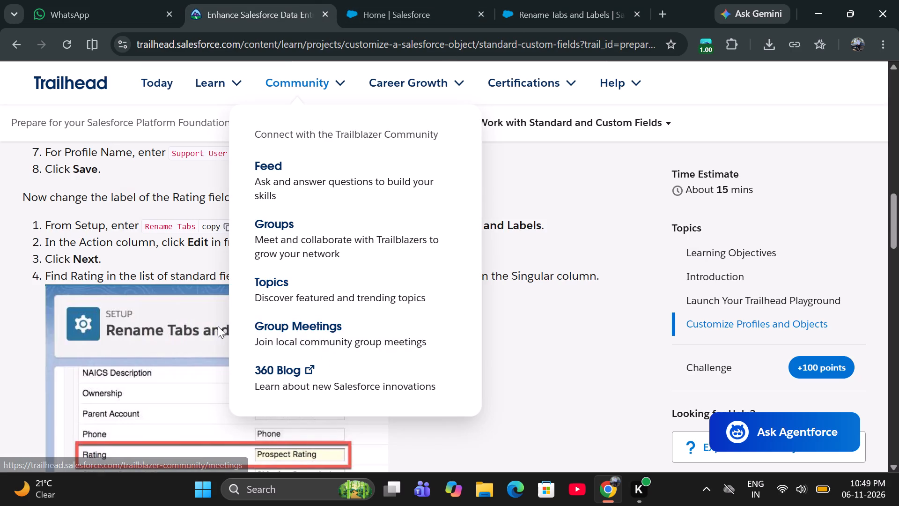
{"action": "scroll", "coordinate": [211, 325], "scroll_direction": "down", "scroll_amount": 2}
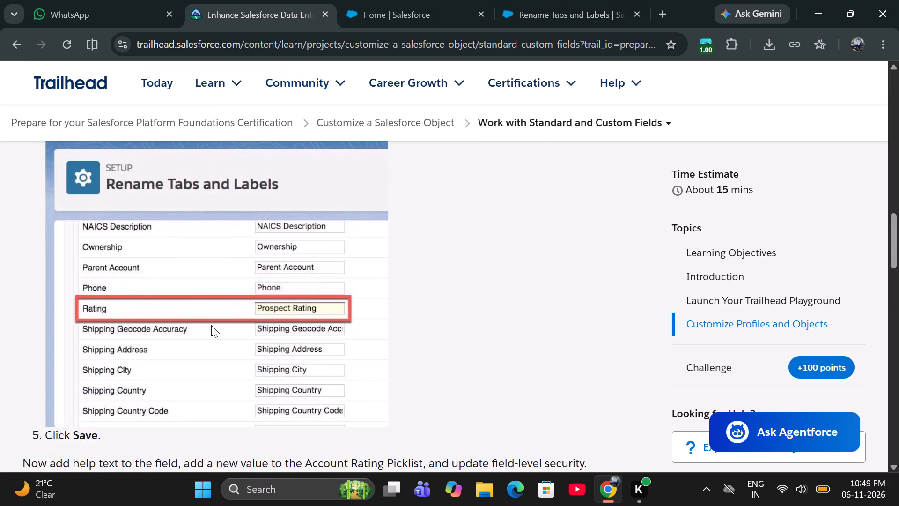
{"action": "scroll", "coordinate": [211, 325], "scroll_direction": "down", "scroll_amount": 2}
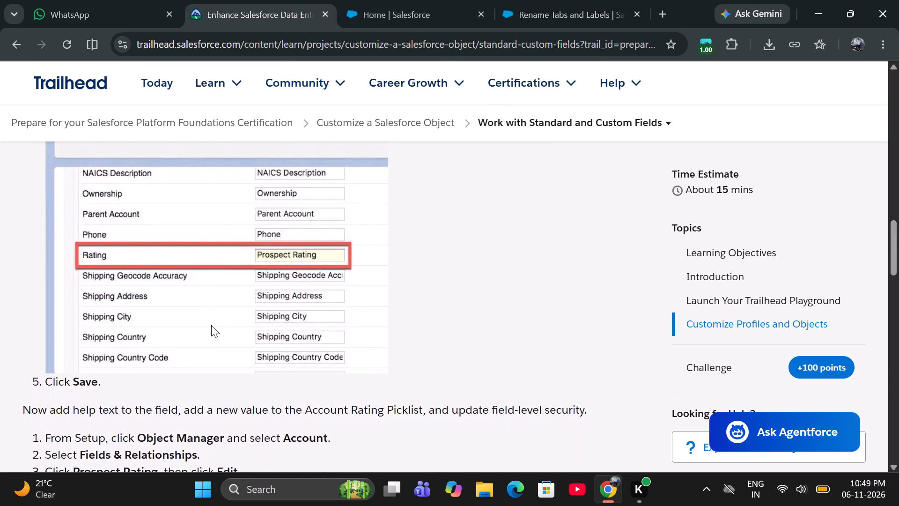
{"action": "scroll", "coordinate": [211, 325], "scroll_direction": "down", "scroll_amount": 1}
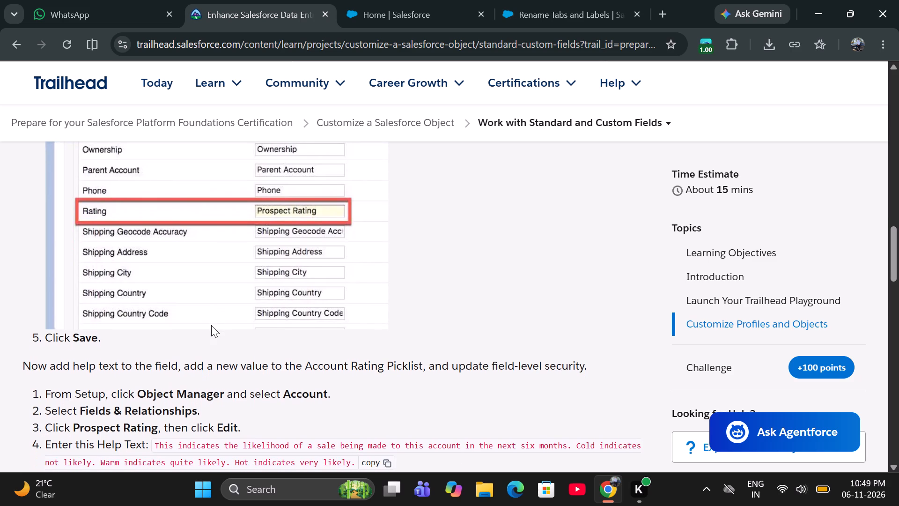
{"action": "left_click", "coordinate": [575, 0]}
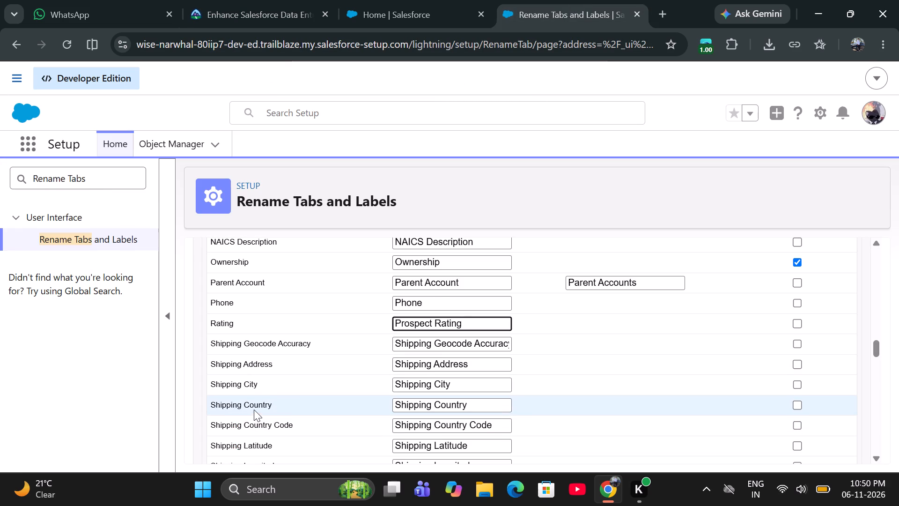
{"action": "scroll", "coordinate": [254, 409], "scroll_direction": "down", "scroll_amount": 7}
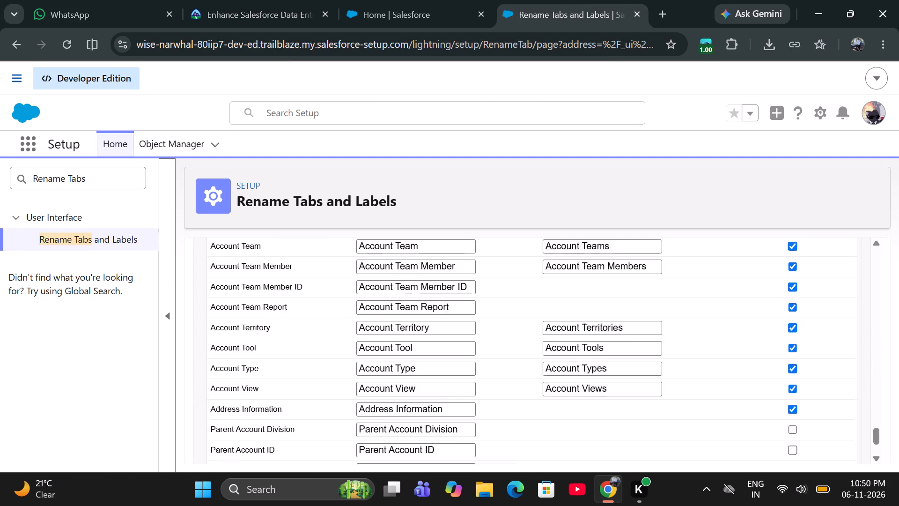
{"action": "scroll", "coordinate": [254, 409], "scroll_direction": "down", "scroll_amount": 4}
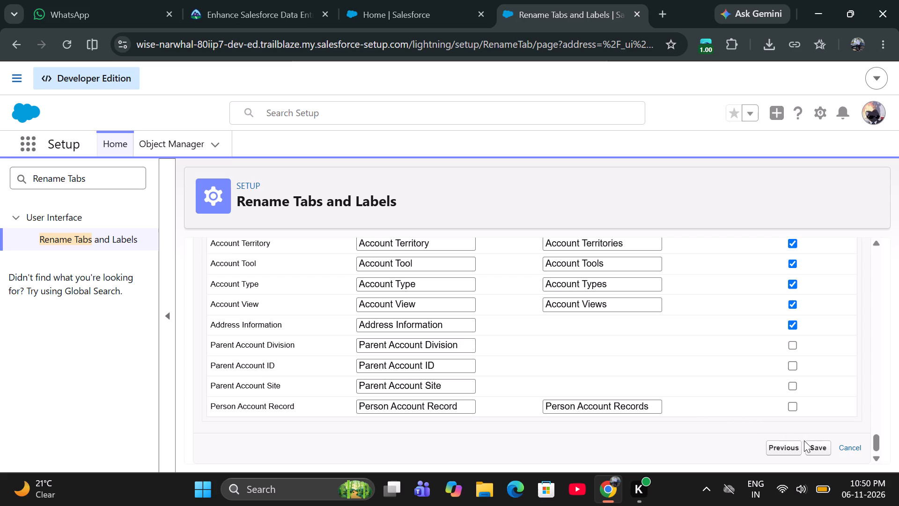
{"action": "left_click", "coordinate": [821, 446]}
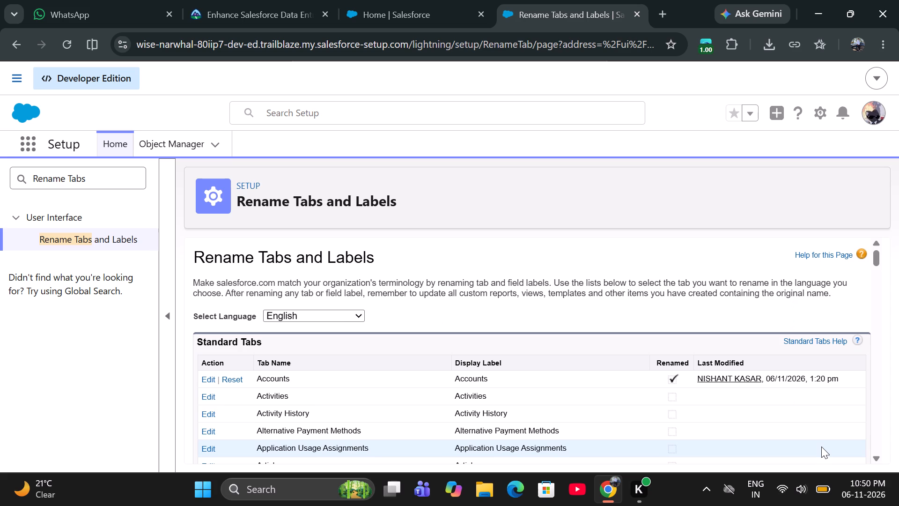
Read the Trailhead steps for adding help text, a picklist value and field-level security, and return to the Playground's Rename Tabs and Labels list.
{"action": "left_click", "coordinate": [230, 7]}
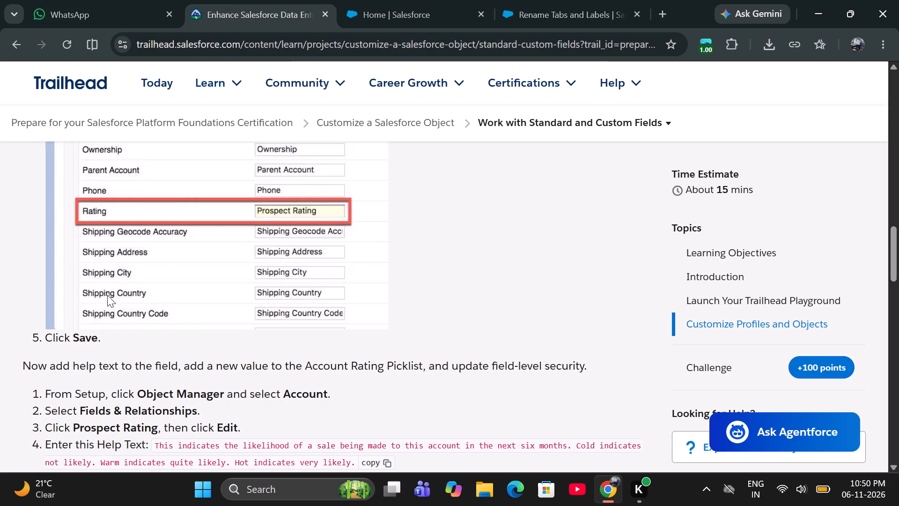
{"action": "scroll", "coordinate": [107, 295], "scroll_direction": "down", "scroll_amount": 2}
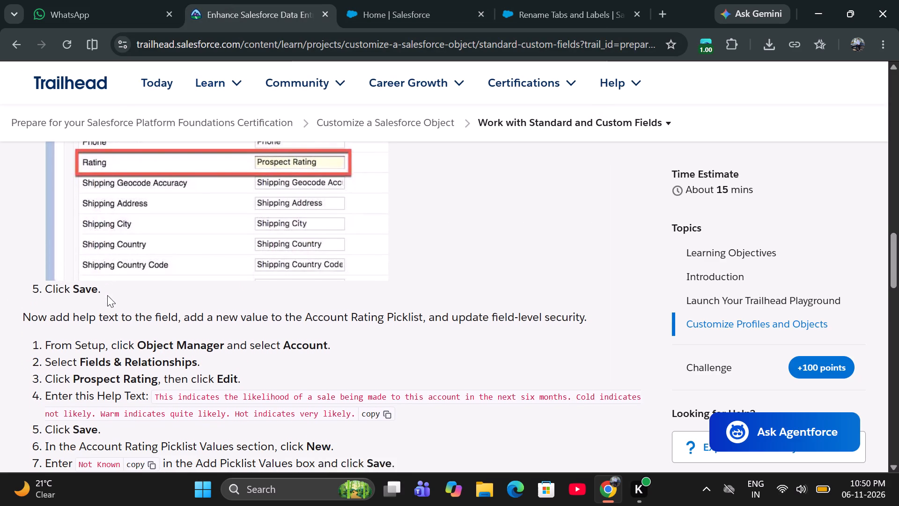
{"action": "scroll", "coordinate": [107, 295], "scroll_direction": "down", "scroll_amount": 2}
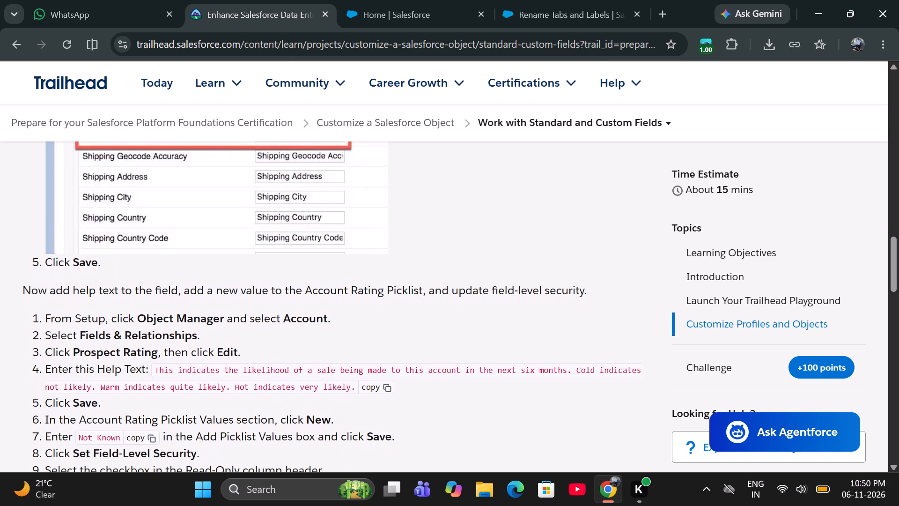
{"action": "scroll", "coordinate": [107, 295], "scroll_direction": "up", "scroll_amount": 1}
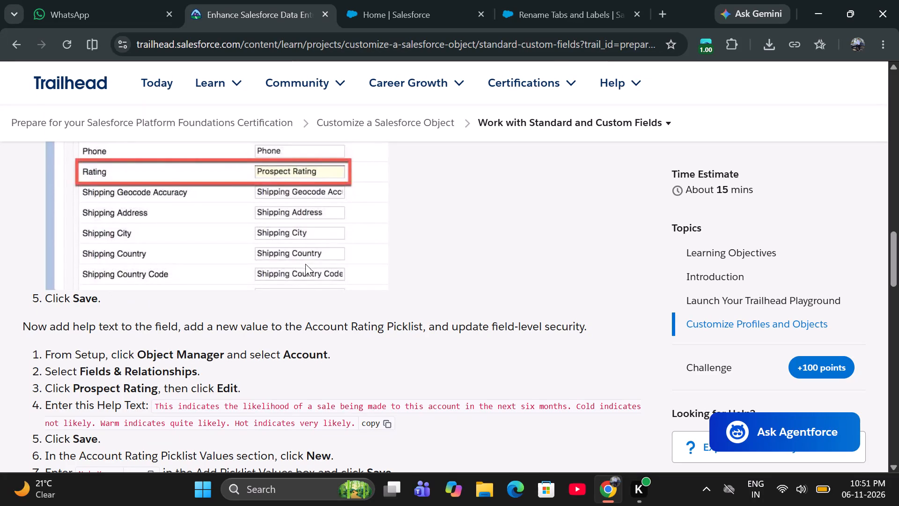
{"action": "left_click", "coordinate": [614, 9]}
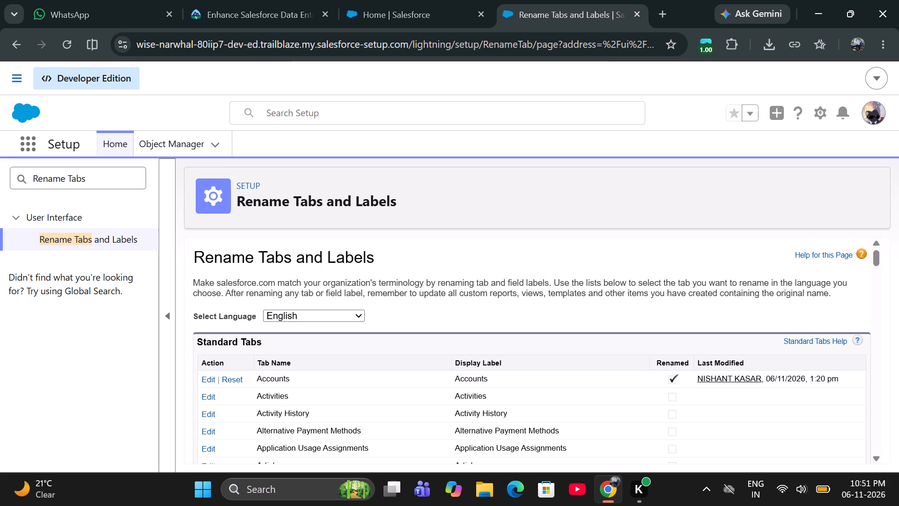
{"action": "scroll", "coordinate": [398, 266], "scroll_direction": "down", "scroll_amount": 1}
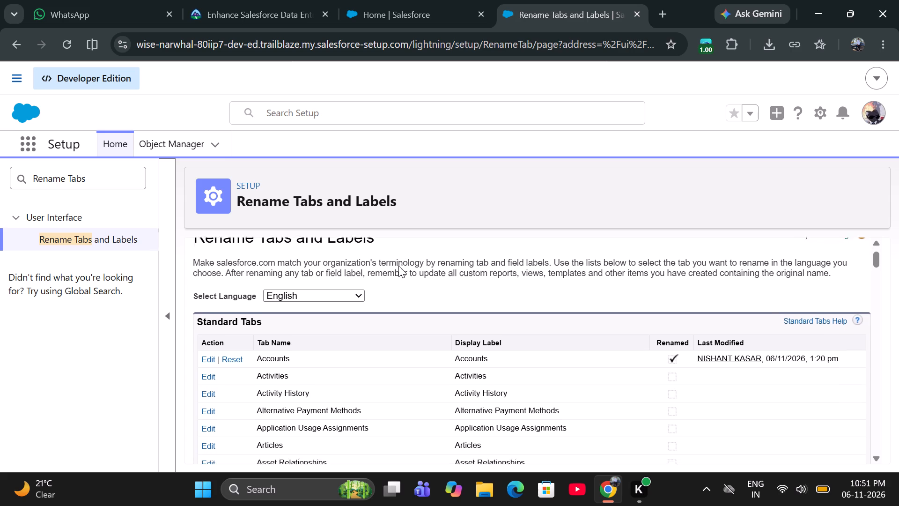
{"action": "scroll", "coordinate": [398, 266], "scroll_direction": "down", "scroll_amount": 1}
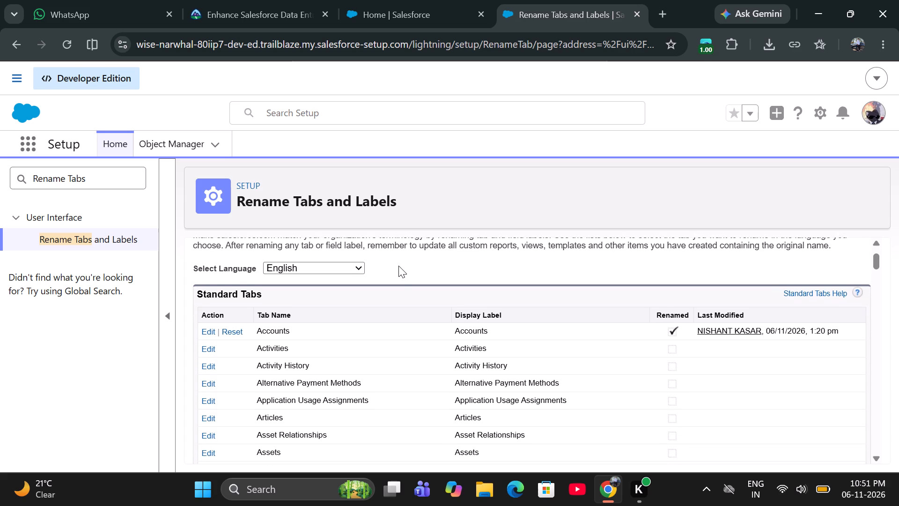
{"action": "scroll", "coordinate": [398, 266], "scroll_direction": "down", "scroll_amount": 1}
Following the Trailhead instructions, open the Account object's Fields & Relationships in the Playground's Object Manager.
{"action": "scroll", "coordinate": [398, 266], "scroll_direction": "down", "scroll_amount": 1}
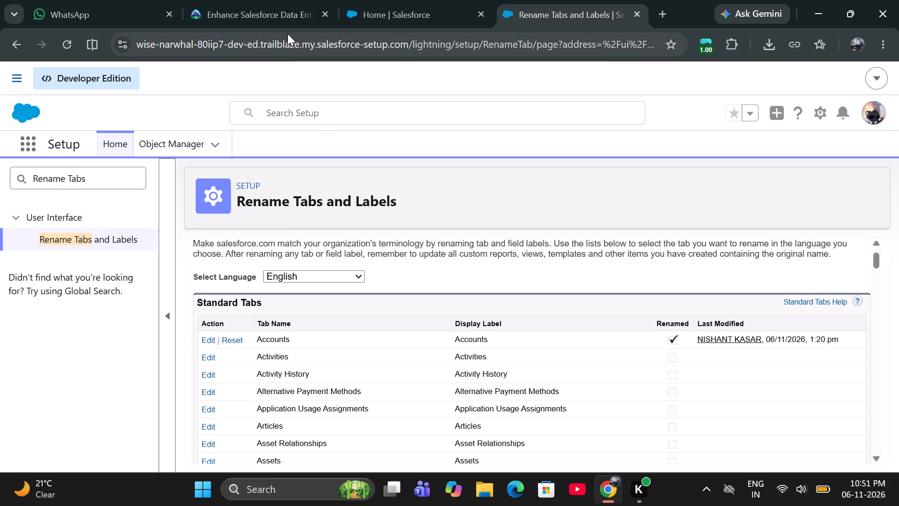
{"action": "left_click", "coordinate": [282, 15]}
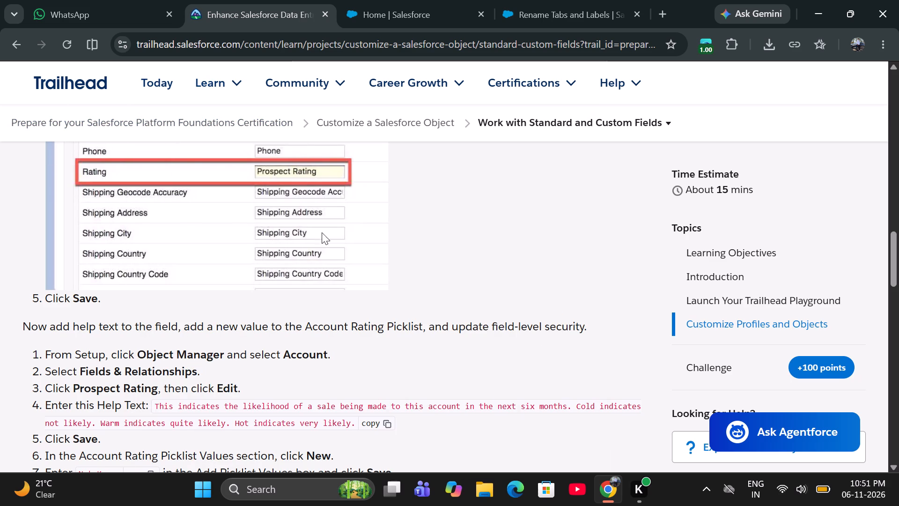
{"action": "left_click", "coordinate": [16, 164]}
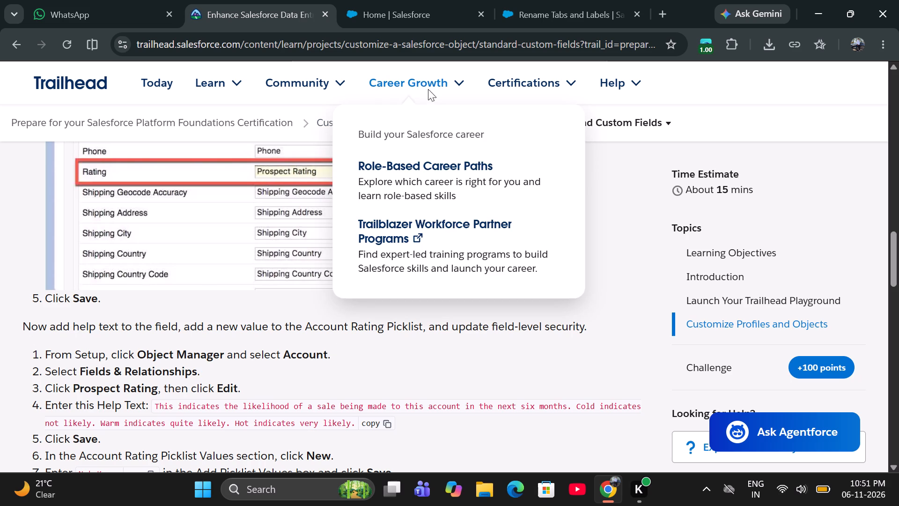
{"action": "left_click", "coordinate": [517, 6]}
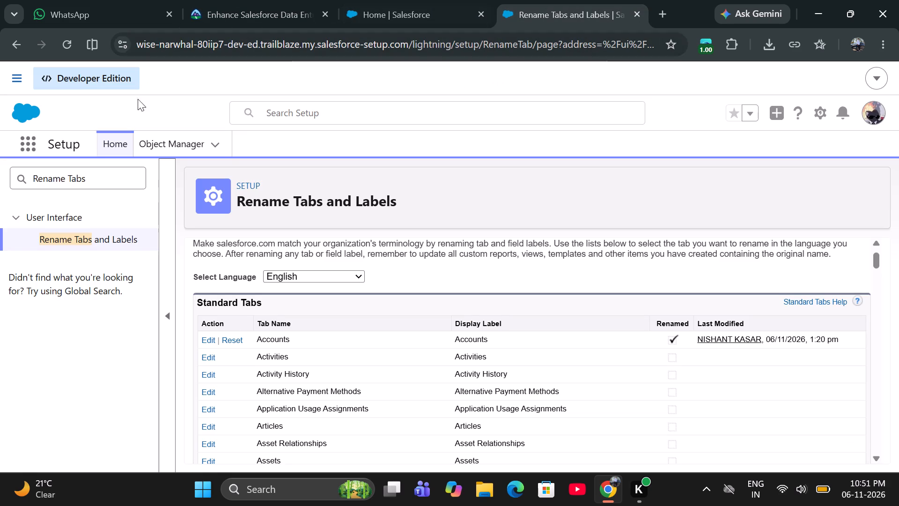
{"action": "left_click", "coordinate": [161, 137]}
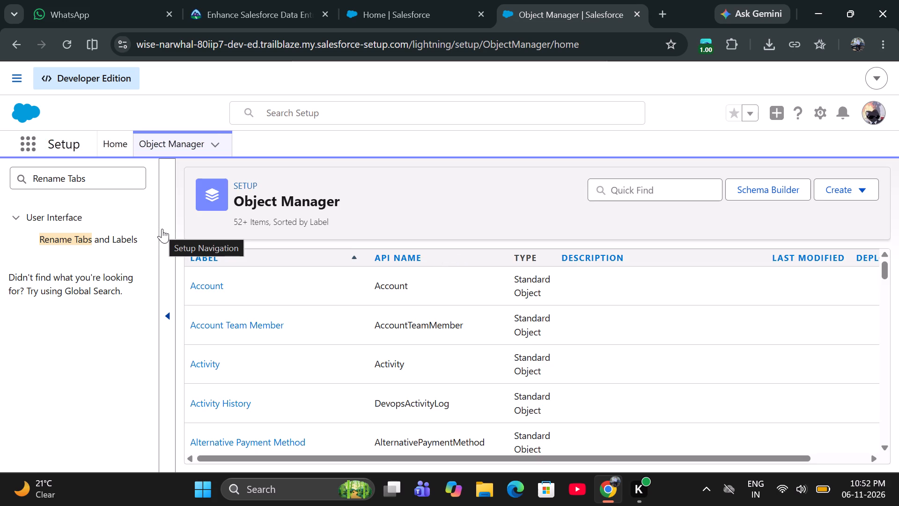
{"action": "left_click", "coordinate": [210, 292]}
{"action": "left_click", "coordinate": [212, 287]}
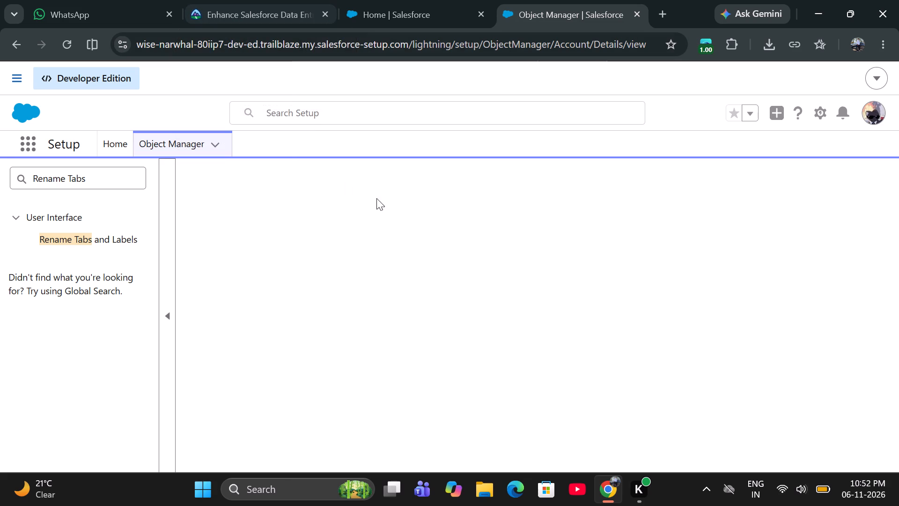
{"action": "left_click", "coordinate": [286, 22]}
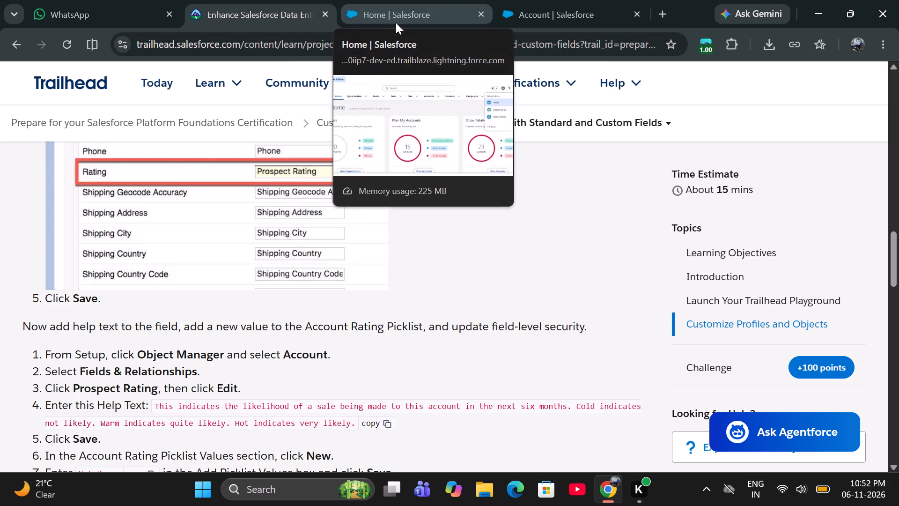
{"action": "left_click", "coordinate": [532, 1]}
{"action": "left_click", "coordinate": [257, 274]}
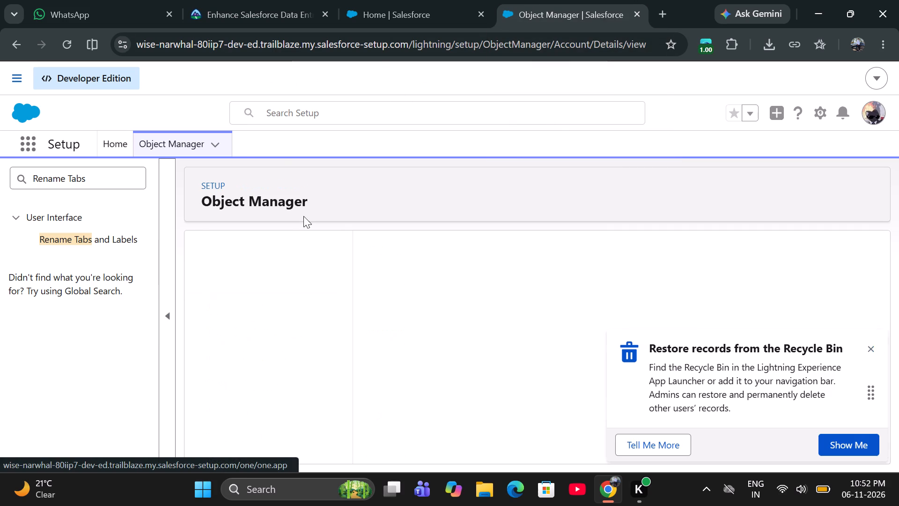
{"action": "left_click", "coordinate": [268, 0]}
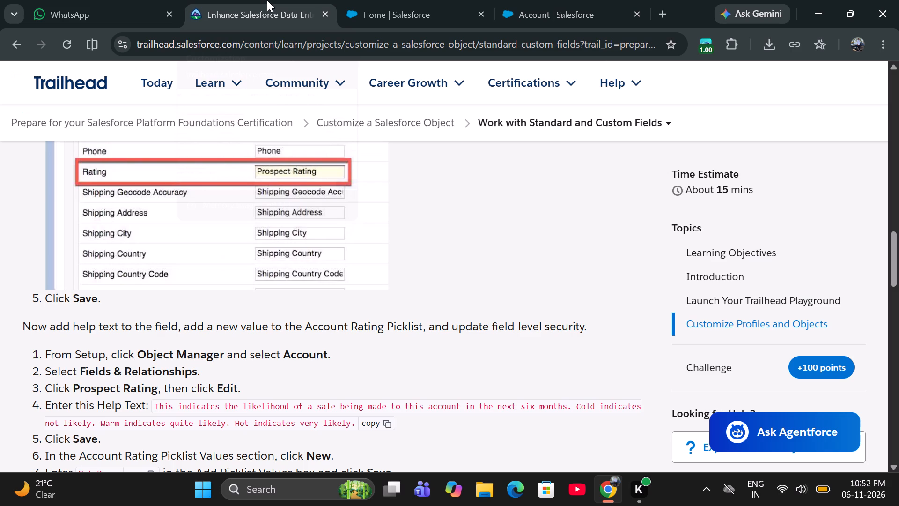
{"action": "left_click", "coordinate": [524, 2]}
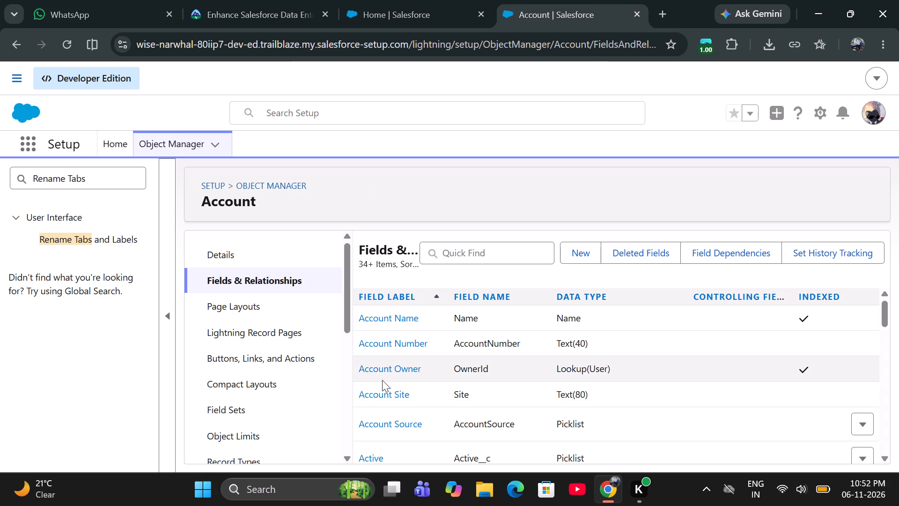
Search the Account fields for "prospect" and open the Prospect Rating field for editing.
{"action": "left_click", "coordinate": [527, 249]}
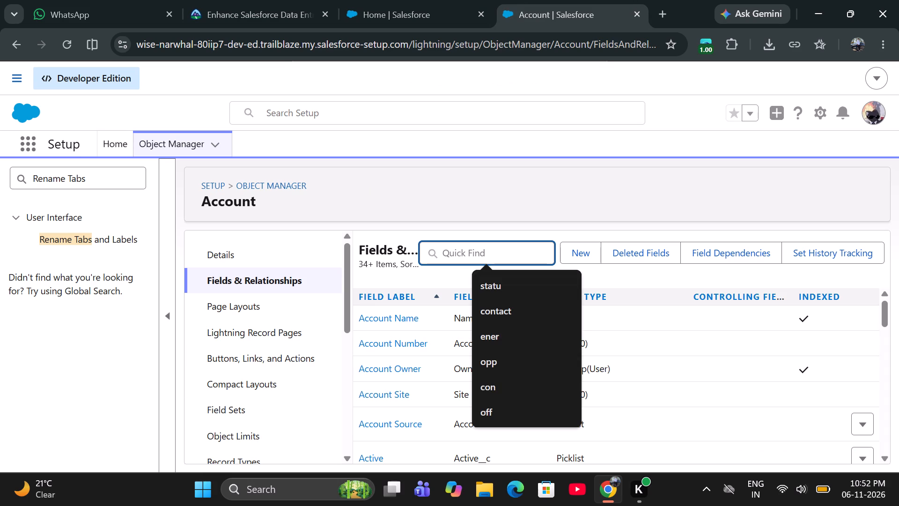
{"action": "key", "text": "p"}
{"action": "key", "text": "r"}
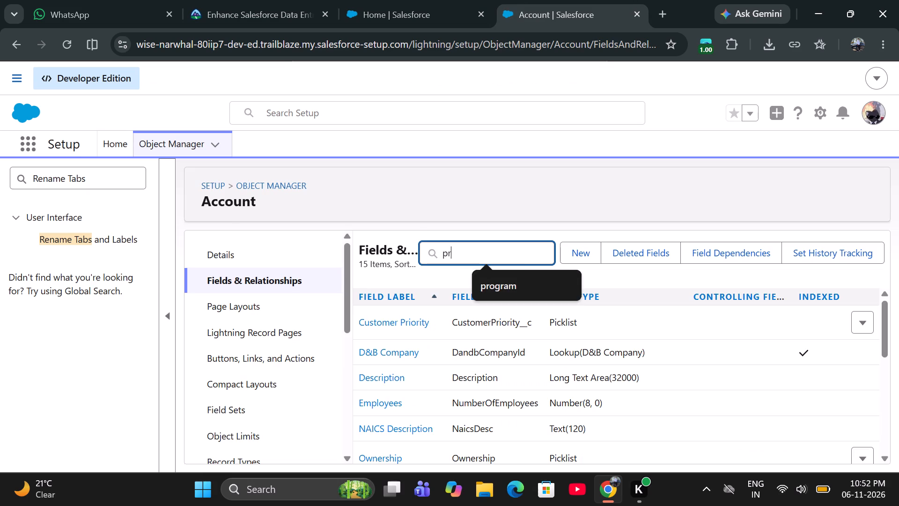
{"action": "type", "text": "os"}
{"action": "key", "text": "p"}
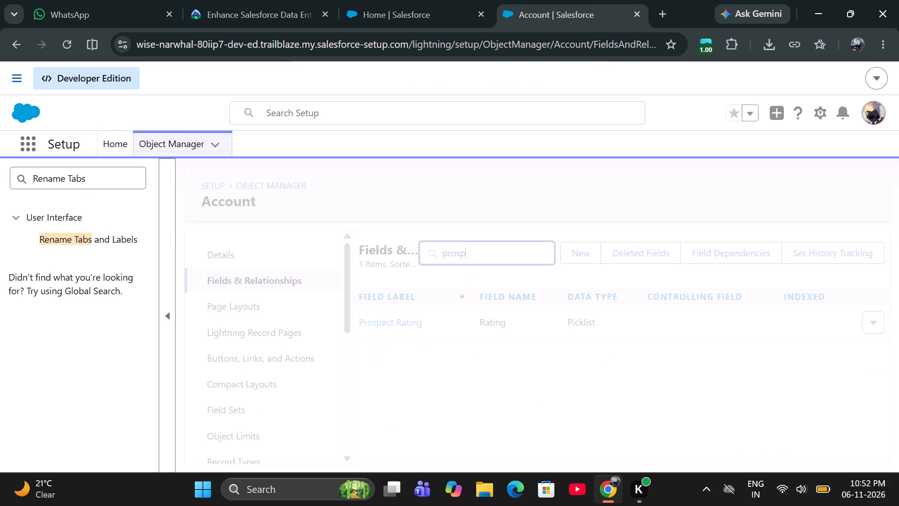
{"action": "type", "text": "ect"}
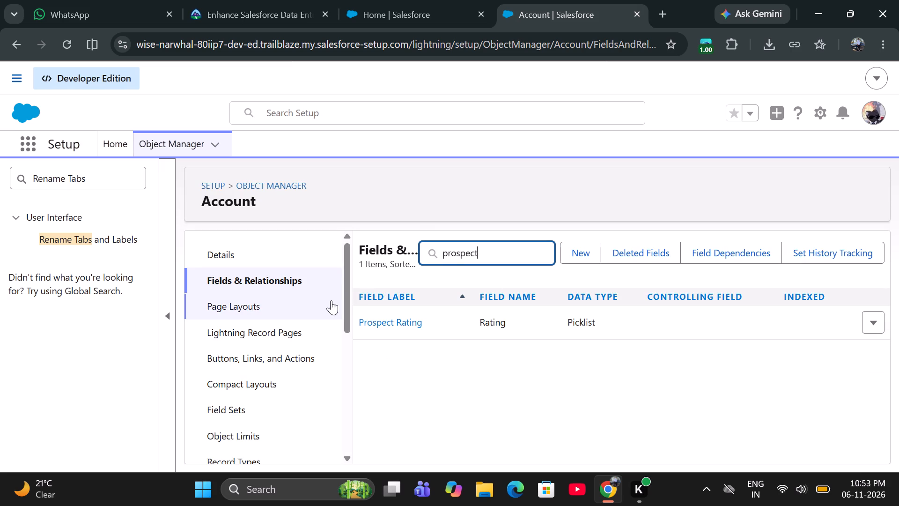
{"action": "left_click", "coordinate": [378, 320]}
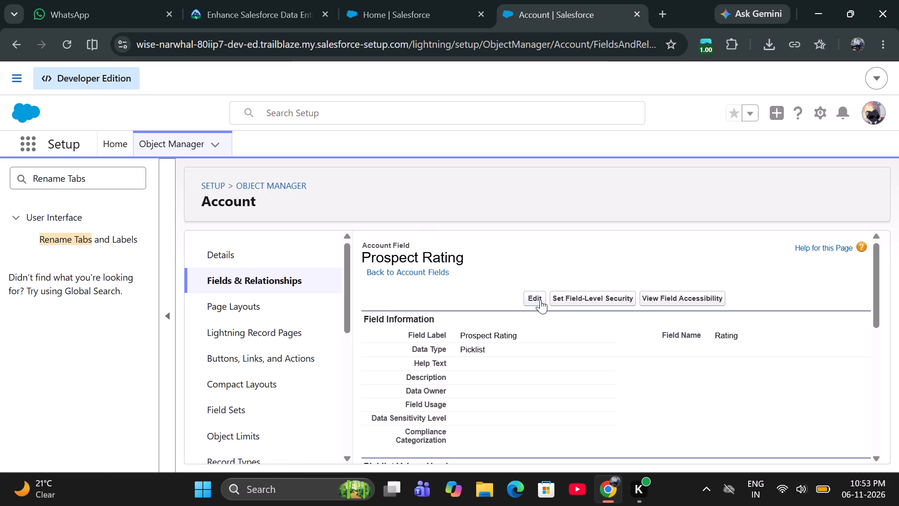
{"action": "left_click", "coordinate": [540, 299]}
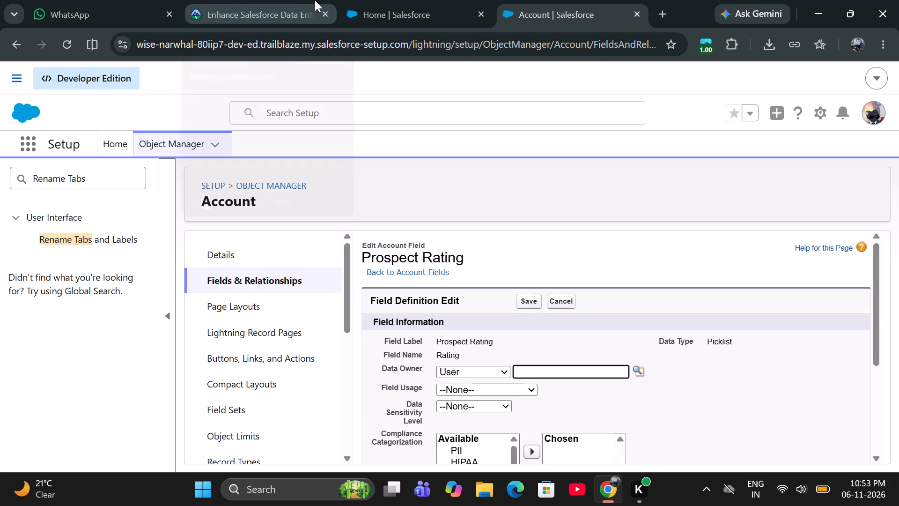
Copy the help text starting "This indicates the likelihood of a sale" from the Trailhead instructions into Prospect Rating's Help Text.
{"action": "left_click", "coordinate": [308, 0]}
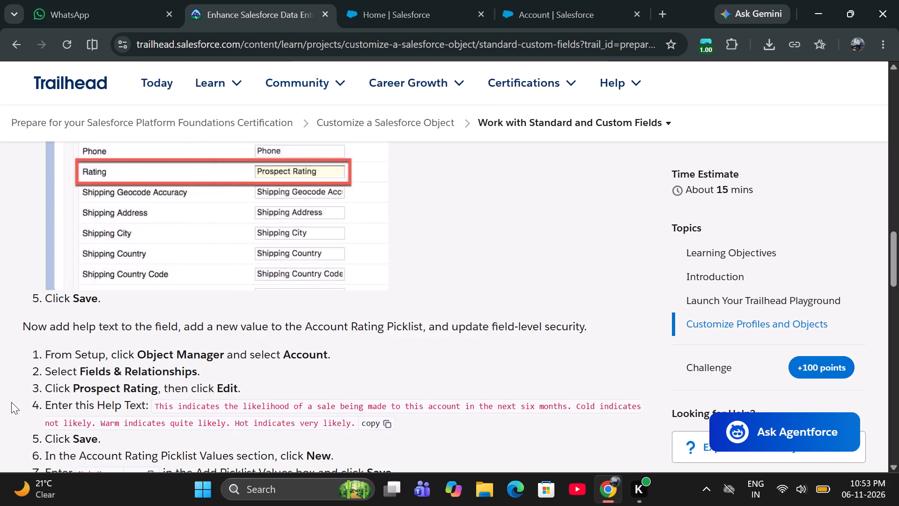
{"action": "left_click", "coordinate": [392, 419]}
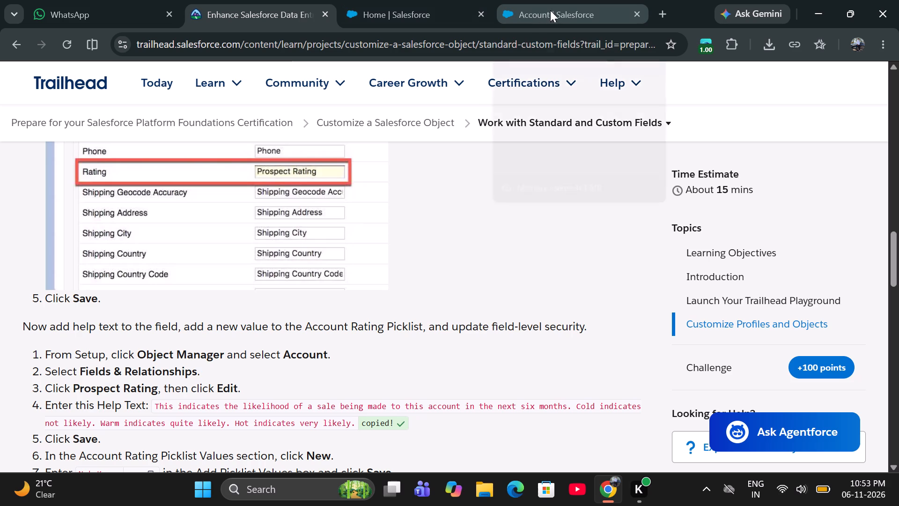
{"action": "left_click", "coordinate": [561, 4]}
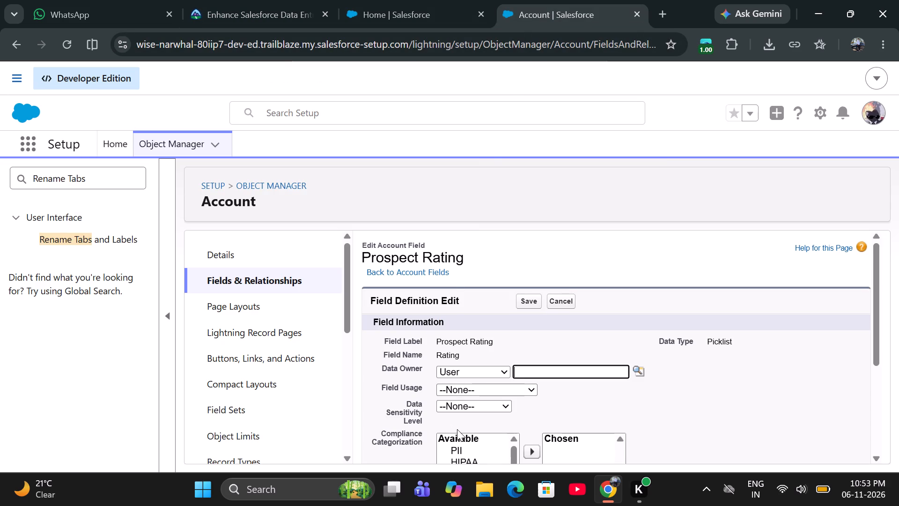
{"action": "scroll", "coordinate": [457, 429], "scroll_direction": "down", "scroll_amount": 1}
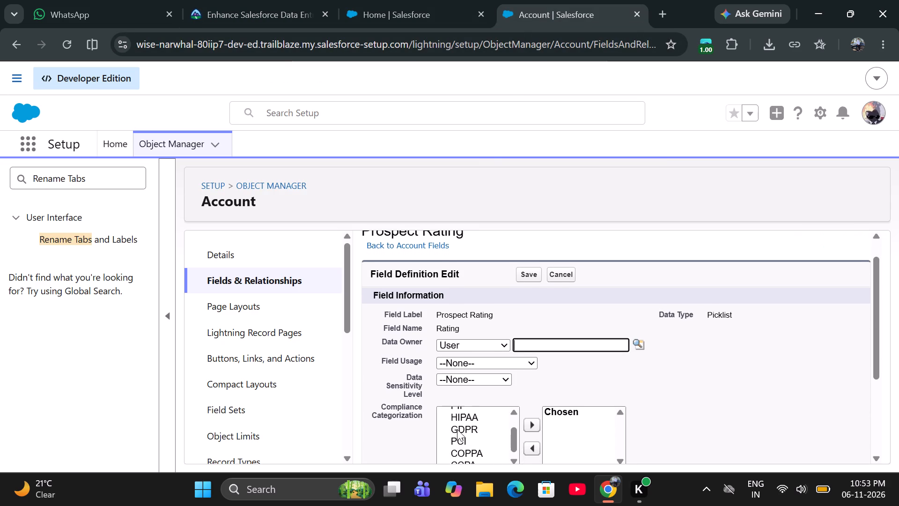
{"action": "scroll", "coordinate": [457, 429], "scroll_direction": "down", "scroll_amount": 1}
{"action": "scroll", "coordinate": [504, 405], "scroll_direction": "down", "scroll_amount": 1}
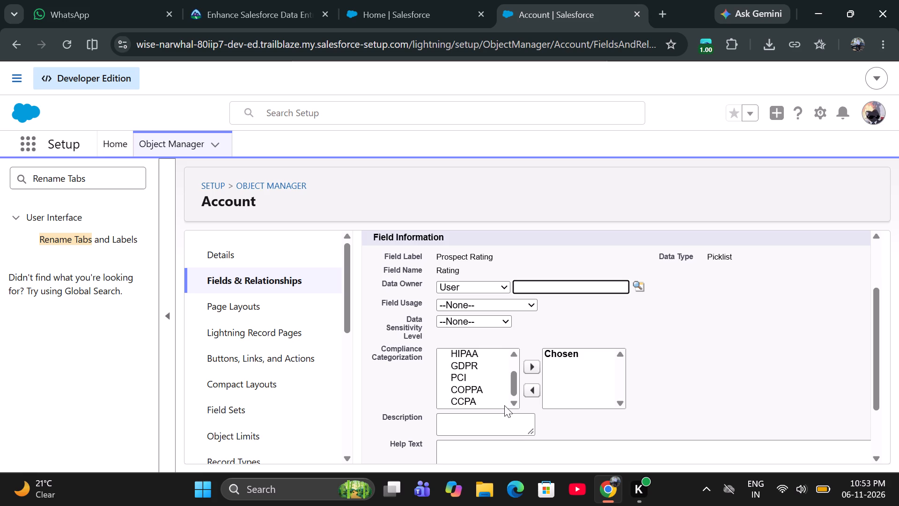
{"action": "scroll", "coordinate": [504, 405], "scroll_direction": "down", "scroll_amount": 1}
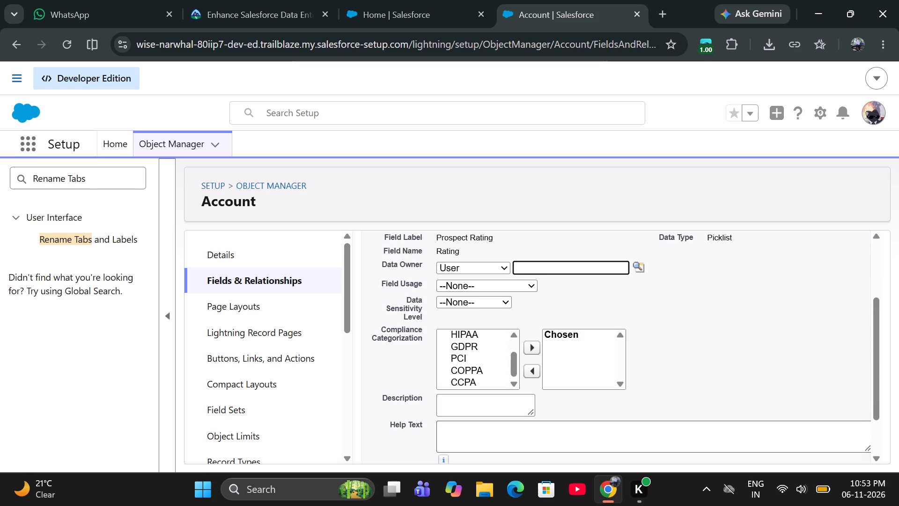
{"action": "left_click", "coordinate": [457, 430]}
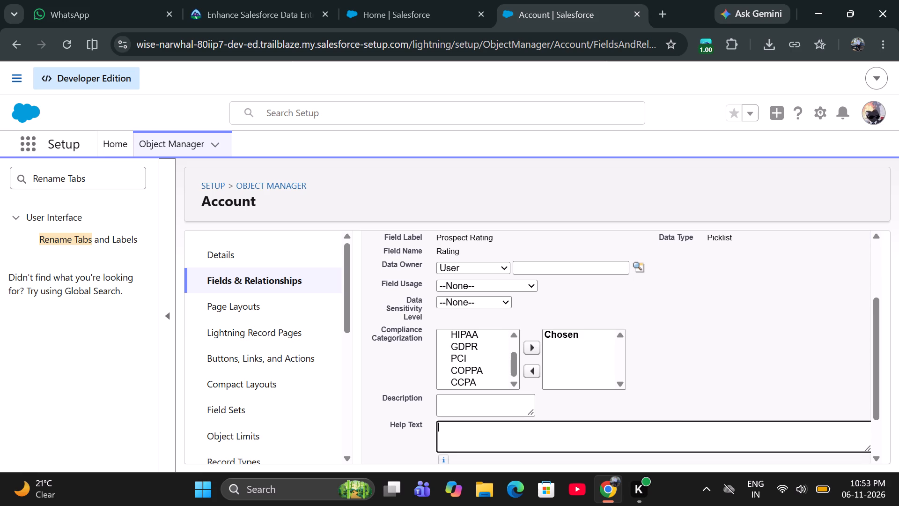
{"action": "right_click", "coordinate": [457, 427]}
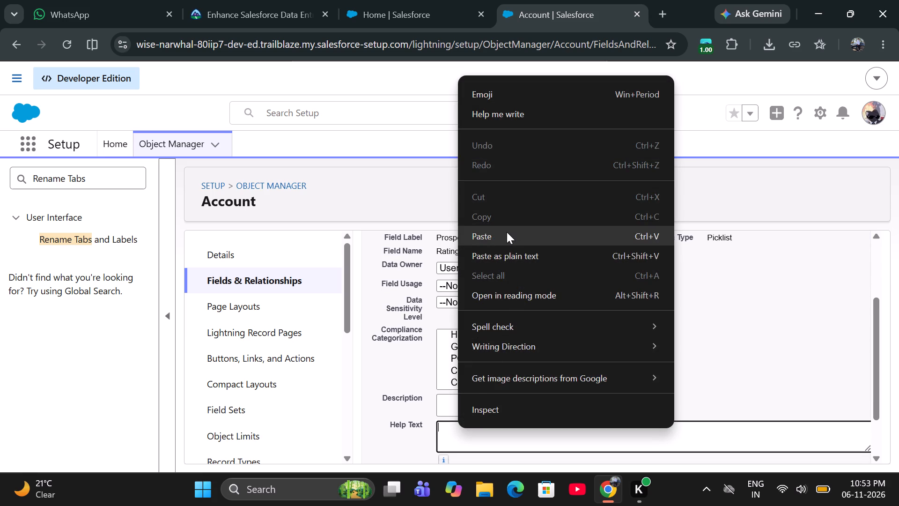
{"action": "left_click", "coordinate": [507, 232]}
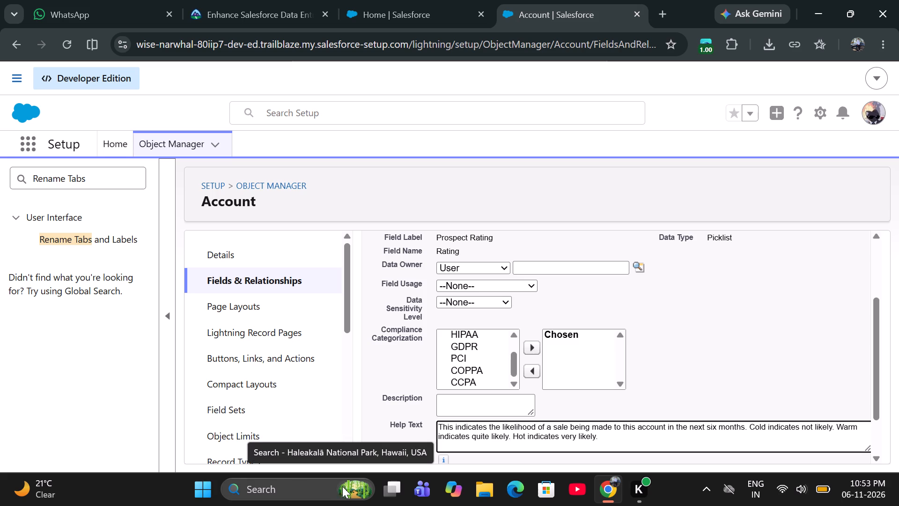
Check the remaining Trailhead steps for Prospect Rating, and save the field's edited definition in the Playground.
{"action": "left_click", "coordinate": [225, 17]}
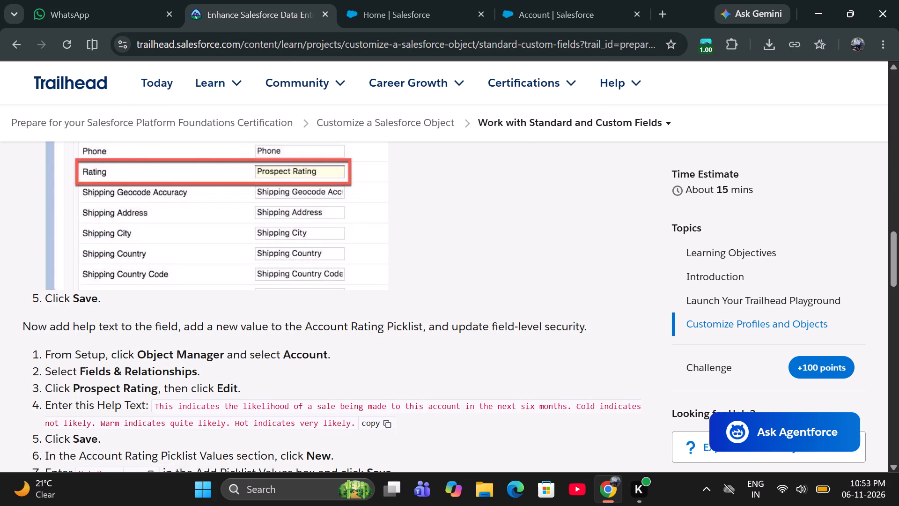
{"action": "scroll", "coordinate": [103, 399], "scroll_direction": "down", "scroll_amount": 1}
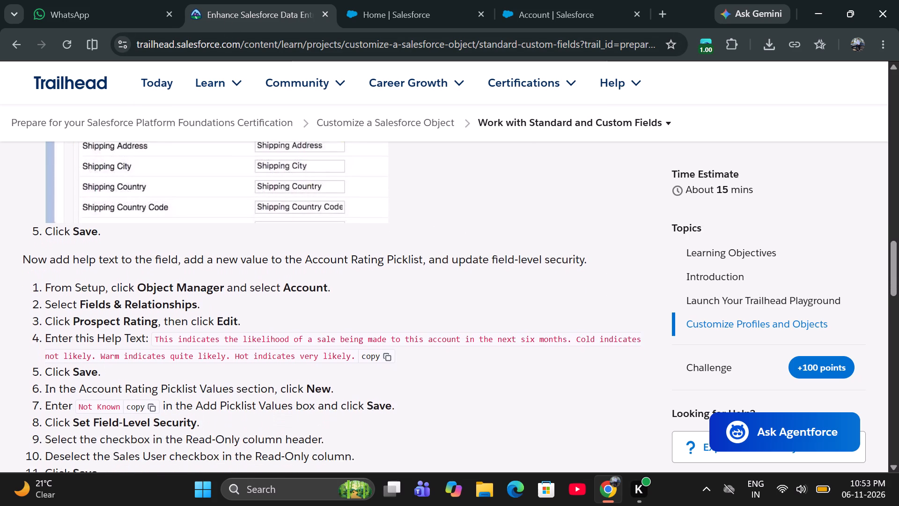
{"action": "scroll", "coordinate": [103, 399], "scroll_direction": "down", "scroll_amount": 2}
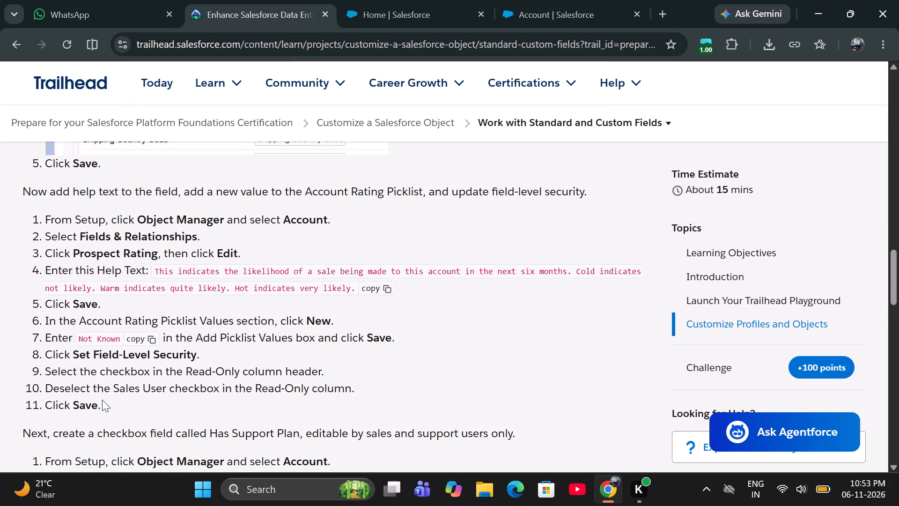
{"action": "left_click", "coordinate": [564, 0]}
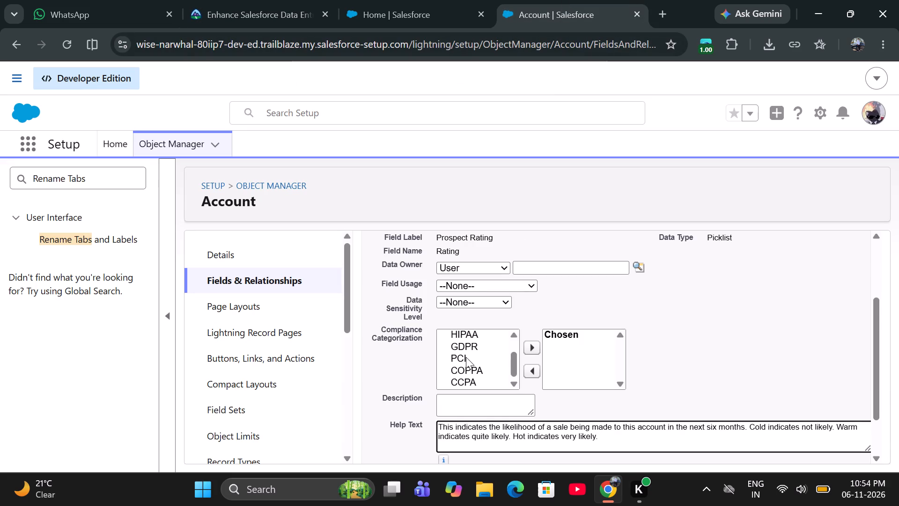
{"action": "scroll", "coordinate": [466, 357], "scroll_direction": "down", "scroll_amount": 1}
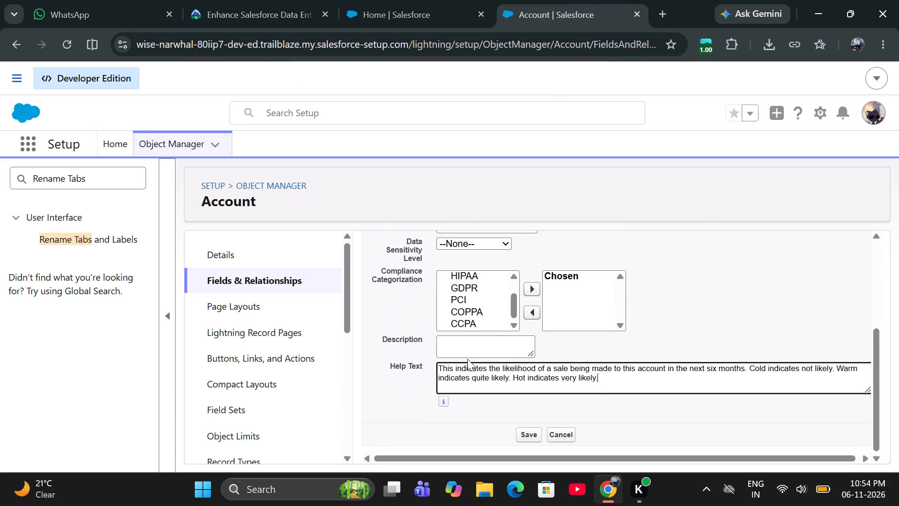
{"action": "left_click", "coordinate": [530, 432]}
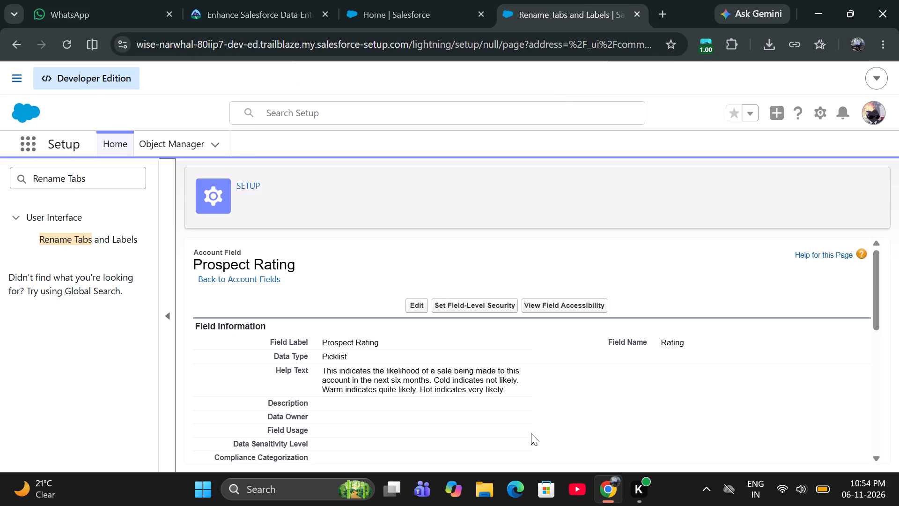
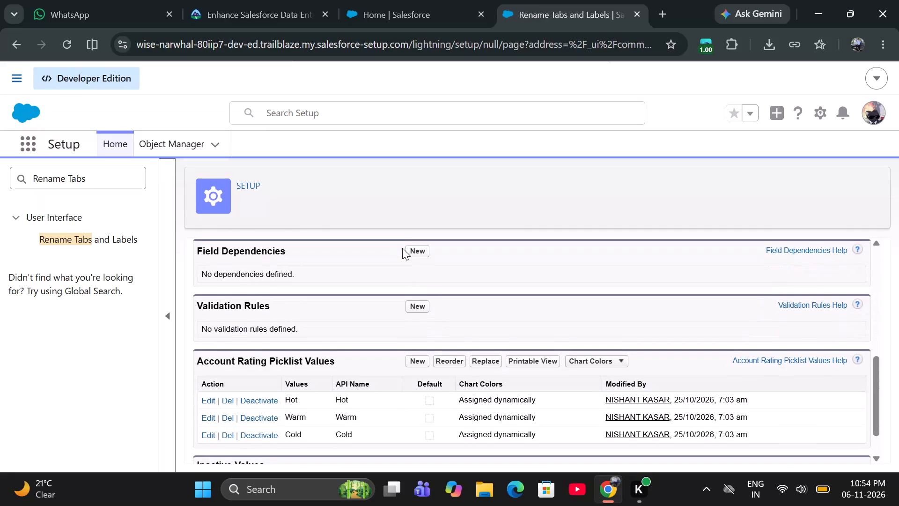
Look through the Prospect Rating field's detail page, examining its validation rules, Account Rating picklist values and inactive values.
{"action": "scroll", "coordinate": [402, 248], "scroll_direction": "down", "scroll_amount": 1}
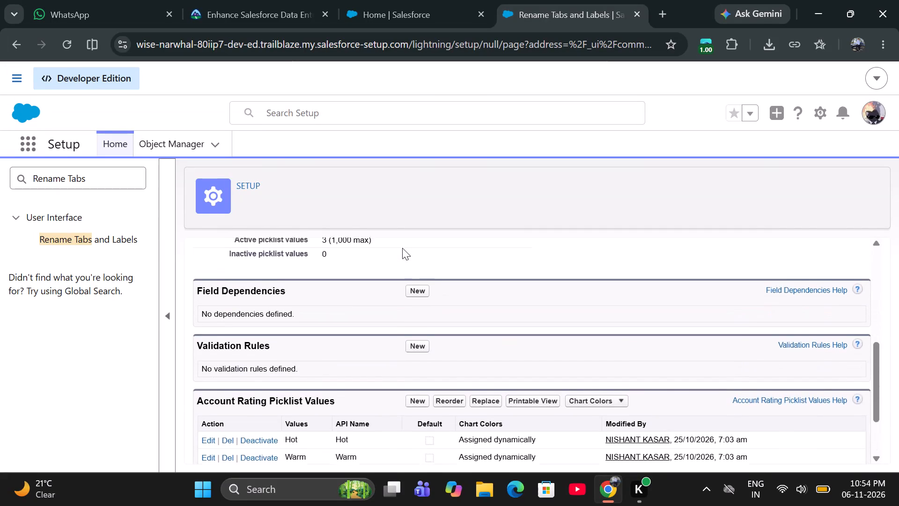
{"action": "scroll", "coordinate": [402, 248], "scroll_direction": "down", "scroll_amount": 1}
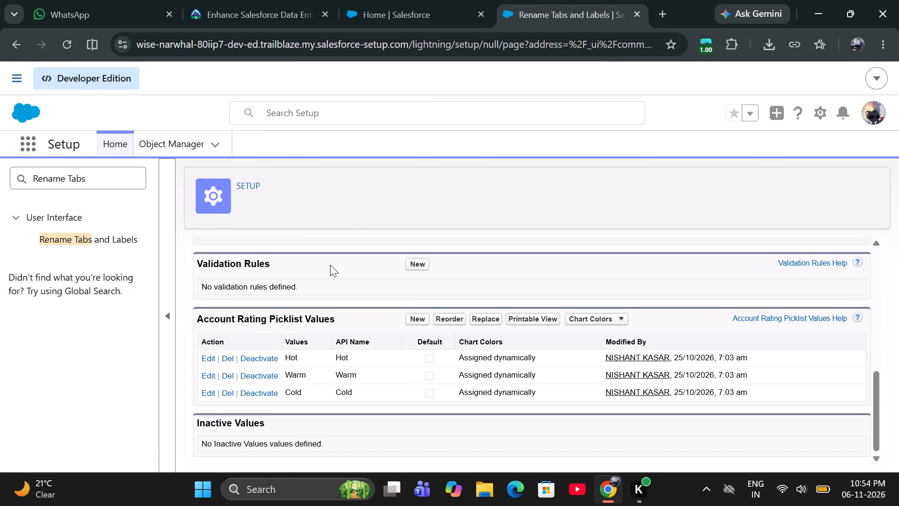
{"action": "scroll", "coordinate": [330, 265], "scroll_direction": "down", "scroll_amount": 1}
{"action": "scroll", "coordinate": [409, 168], "scroll_direction": "up", "scroll_amount": 1}
{"action": "scroll", "coordinate": [409, 168], "scroll_direction": "down", "scroll_amount": 2}
{"action": "scroll", "coordinate": [409, 168], "scroll_direction": "up", "scroll_amount": 2}
{"action": "scroll", "coordinate": [455, 261], "scroll_direction": "down", "scroll_amount": 1}
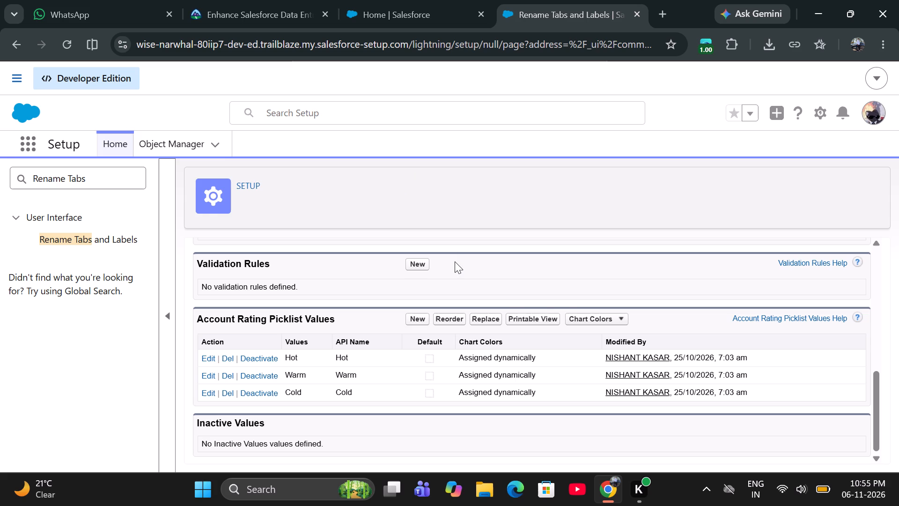
{"action": "scroll", "coordinate": [455, 261], "scroll_direction": "down", "scroll_amount": 1}
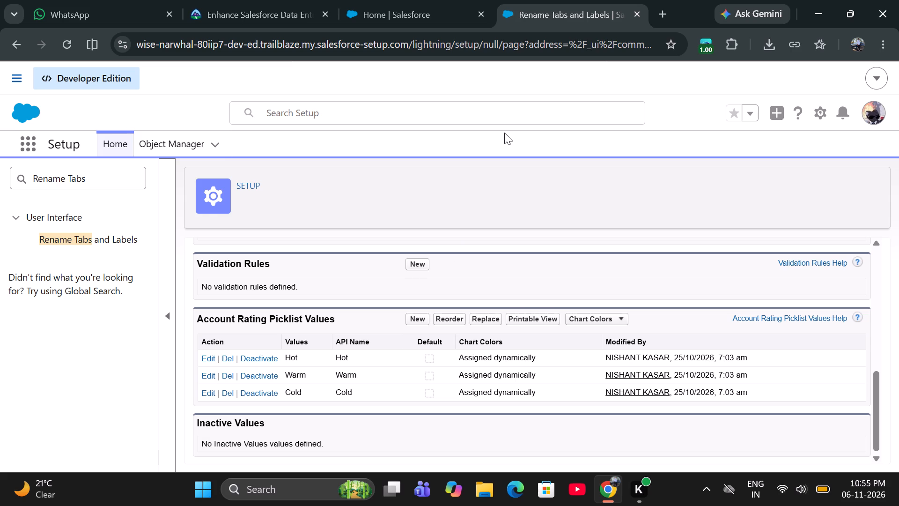
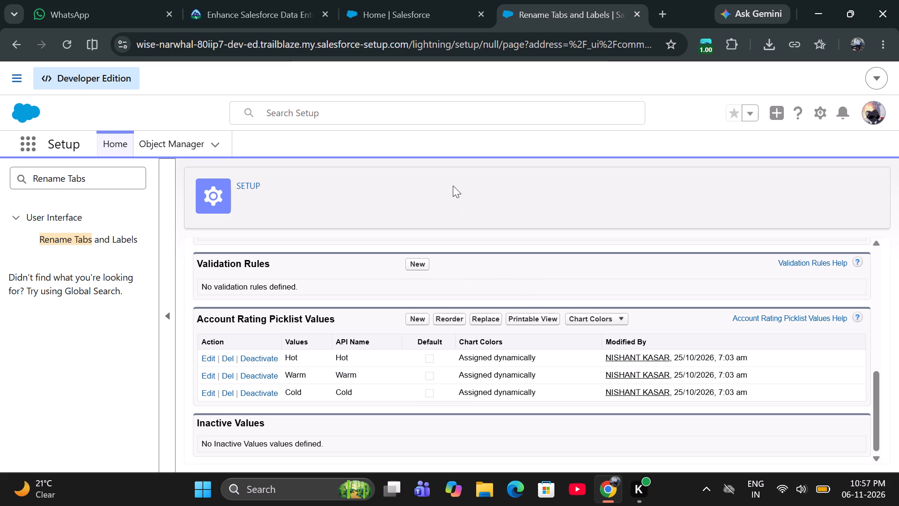
Return to the Trailhead unit's instructions to check the Prospect Rating steps for help text, the new picklist value and field-level security.
{"action": "left_click", "coordinate": [267, 10]}
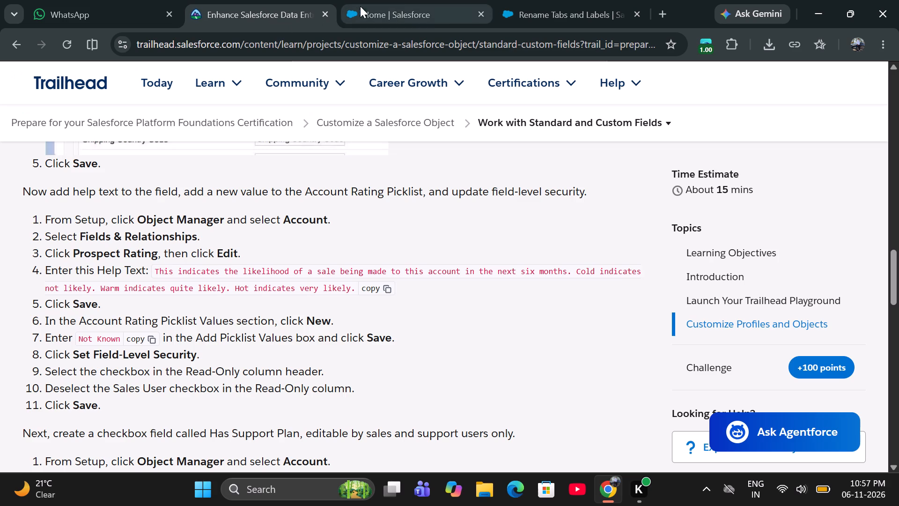
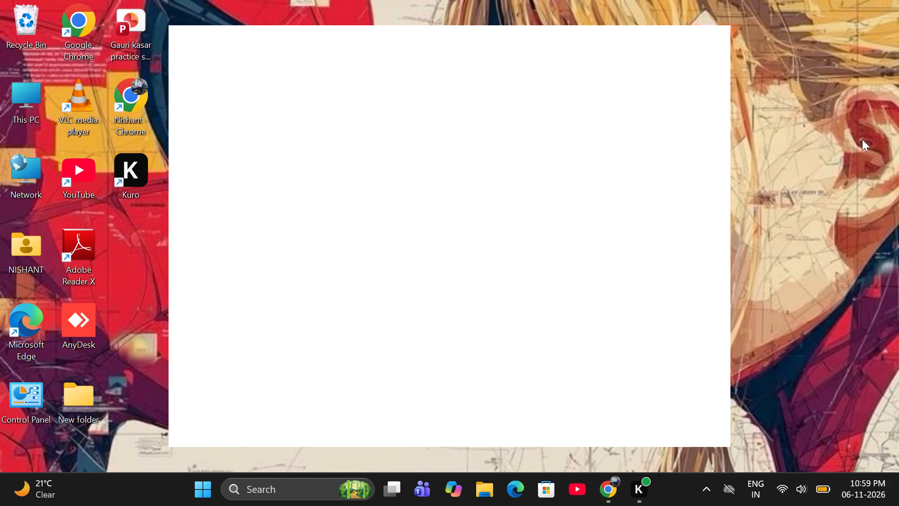
Add the value Not Known from the Trailhead instructions to the Account Rating picklist values and save it.
{"action": "left_click", "coordinate": [609, 483]}
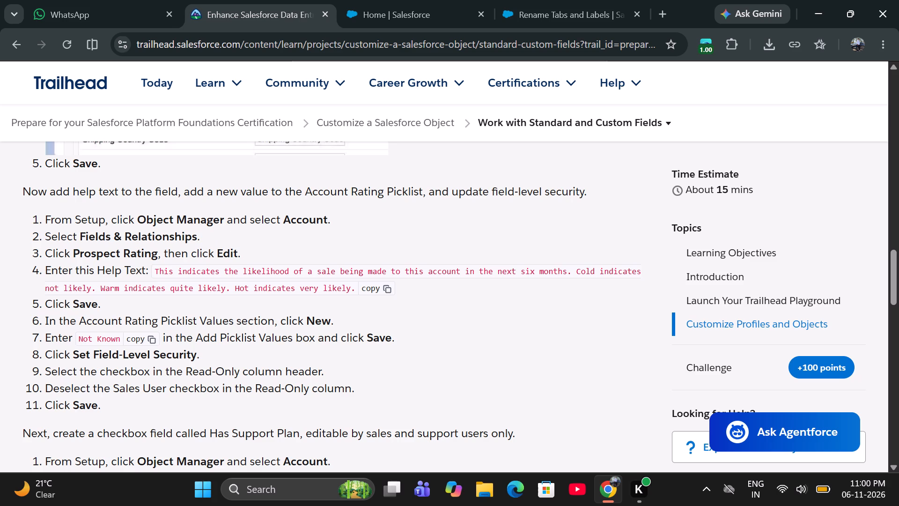
{"action": "left_click", "coordinate": [574, 15]}
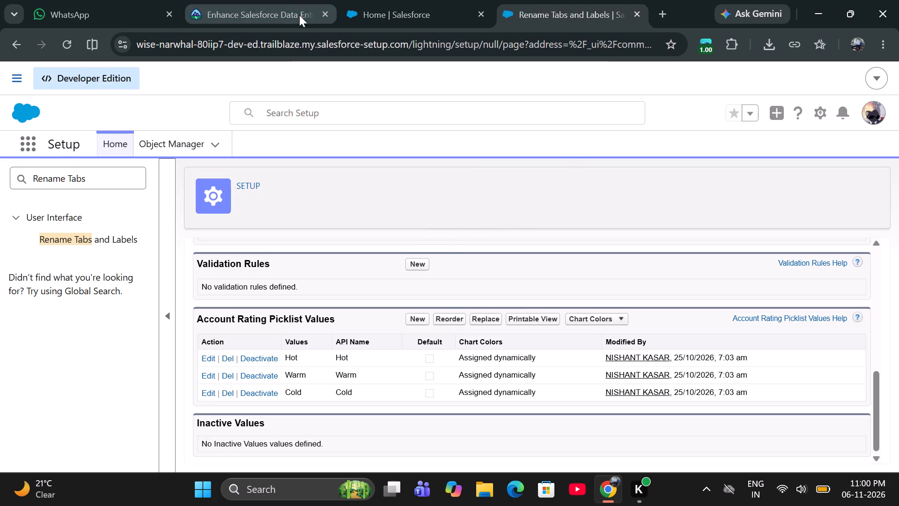
{"action": "left_click", "coordinate": [251, 12]}
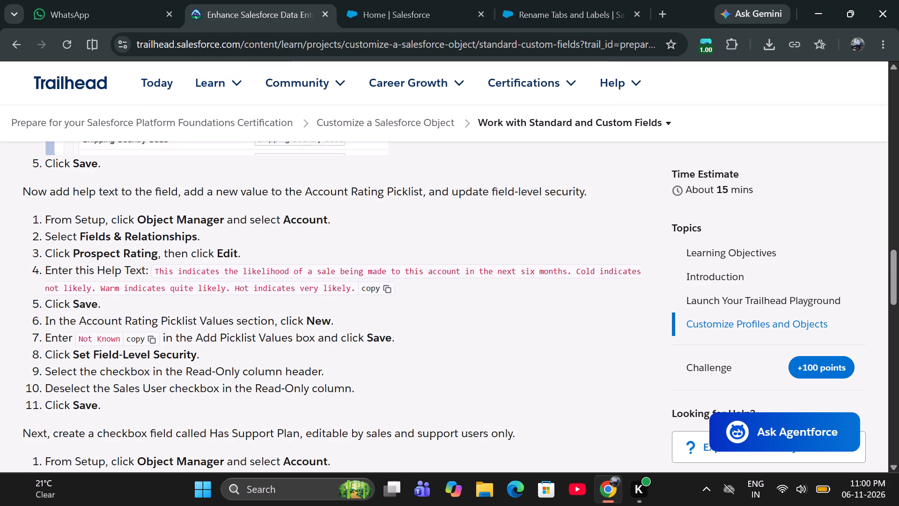
{"action": "left_click", "coordinate": [554, 6]}
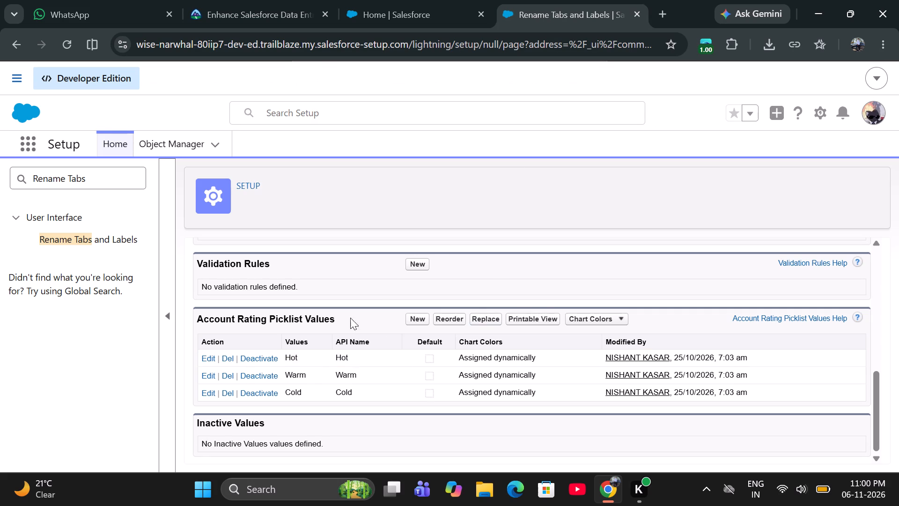
{"action": "left_click", "coordinate": [279, 15]}
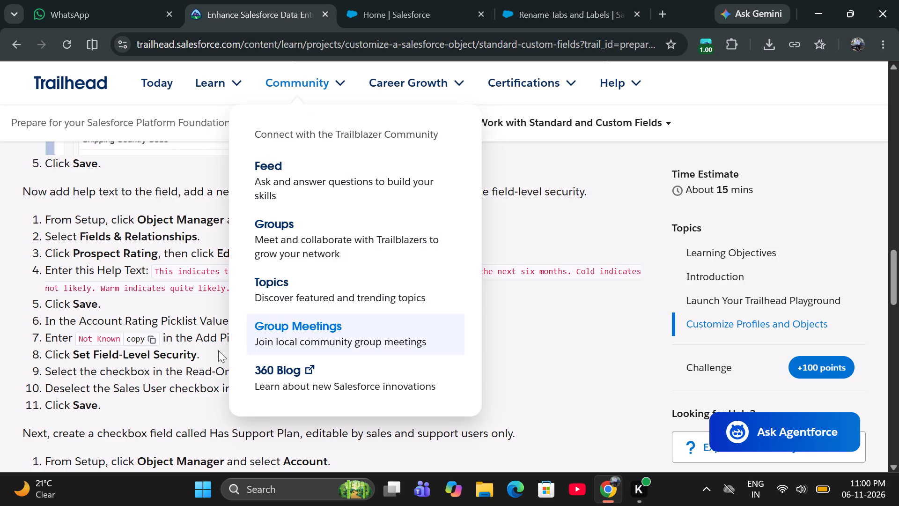
{"action": "left_click", "coordinate": [515, 9]}
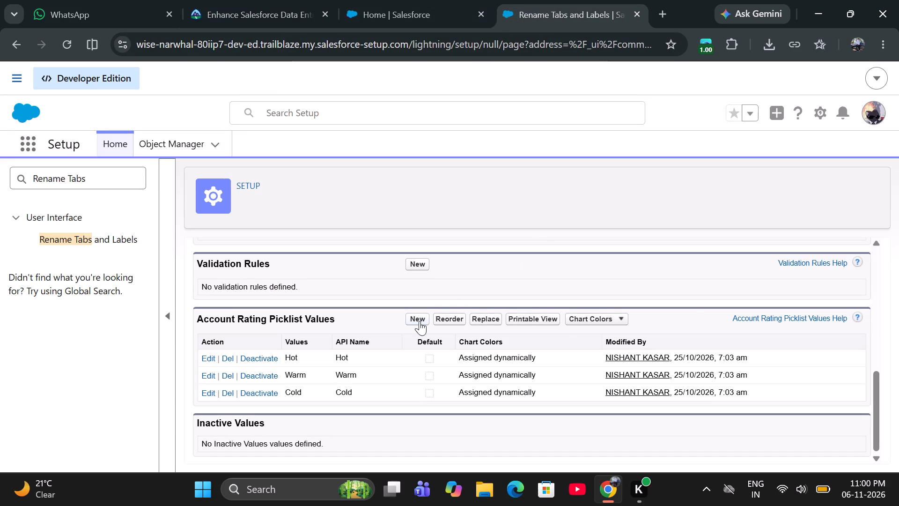
{"action": "left_click", "coordinate": [420, 321]}
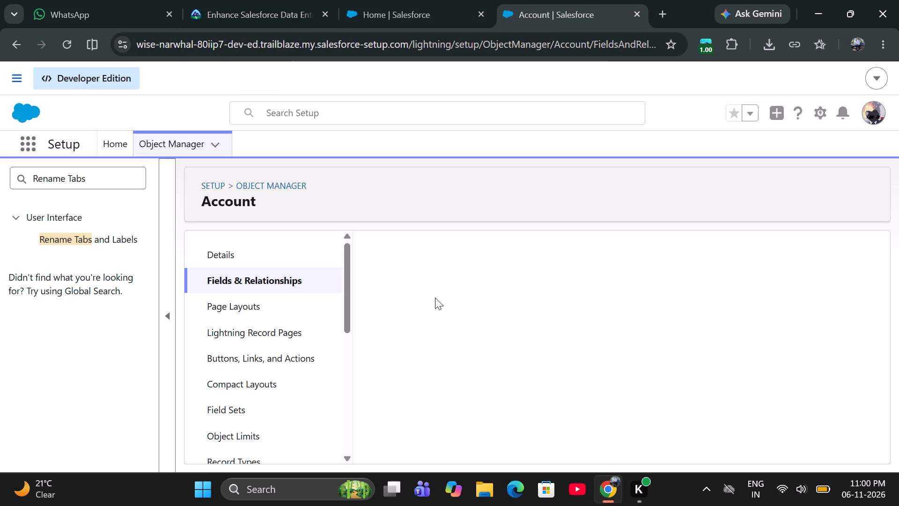
{"action": "left_click", "coordinate": [286, 24]}
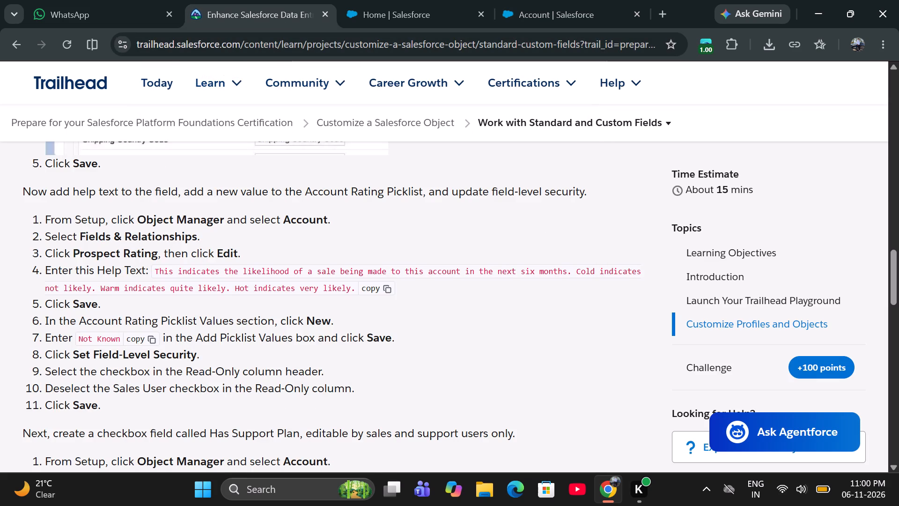
{"action": "left_click", "coordinate": [146, 341]}
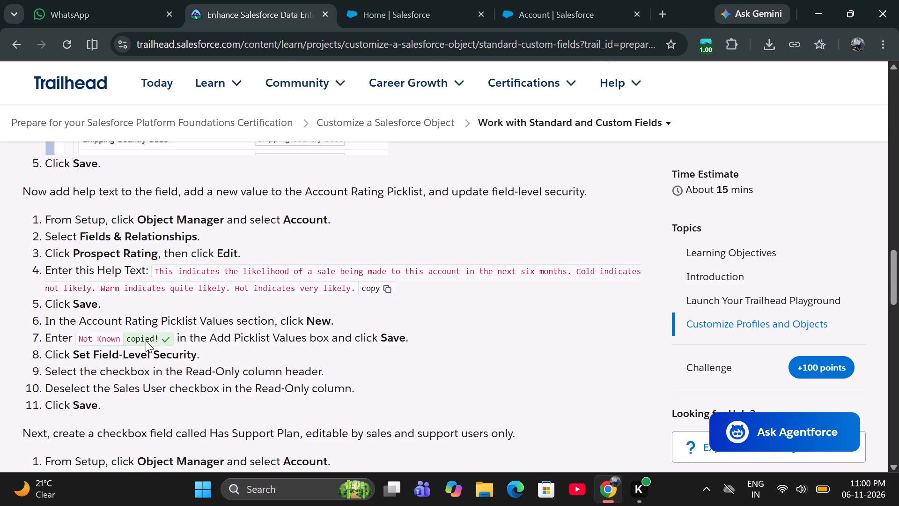
{"action": "left_click", "coordinate": [553, 9]}
{"action": "right_click", "coordinate": [414, 368]}
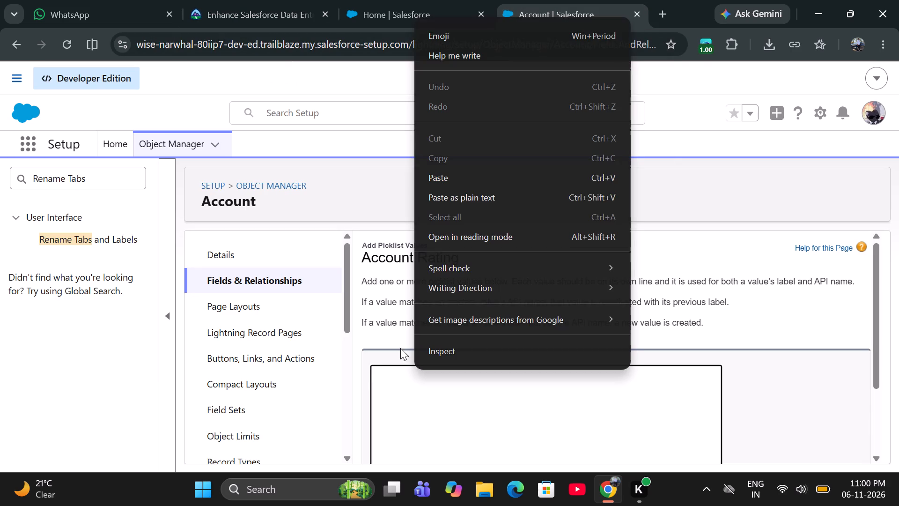
{"action": "left_click", "coordinate": [446, 185]}
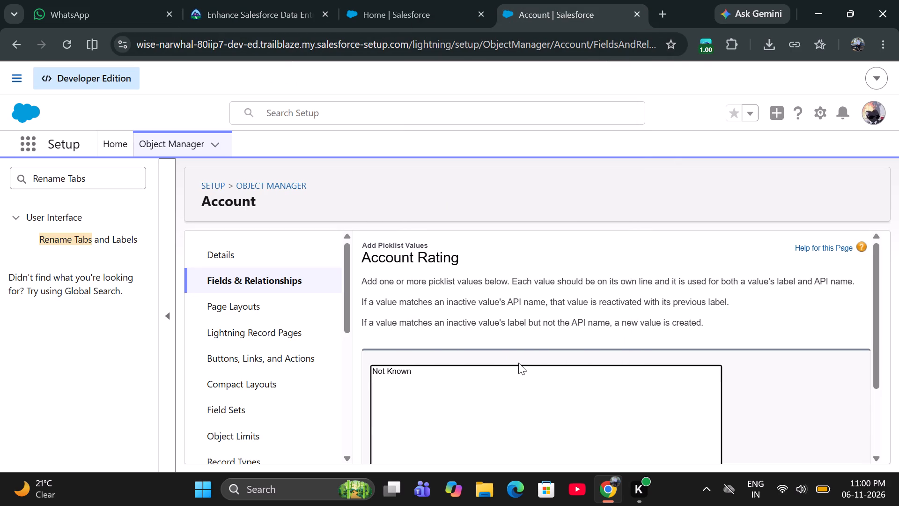
{"action": "scroll", "coordinate": [518, 363], "scroll_direction": "down", "scroll_amount": 2}
{"action": "left_click", "coordinate": [523, 447]}
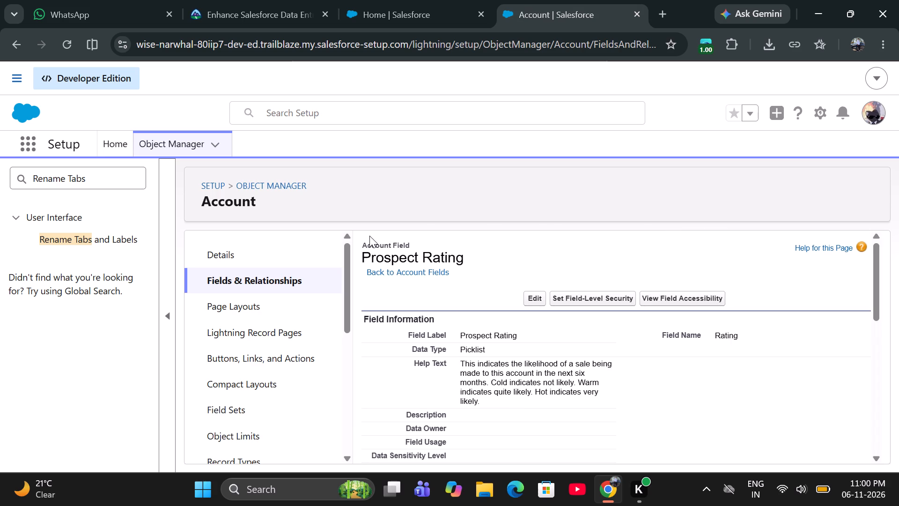
Open field-level security for the Prospect Rating field and mark it Read-Only for all profiles at once.
{"action": "left_click", "coordinate": [280, 16]}
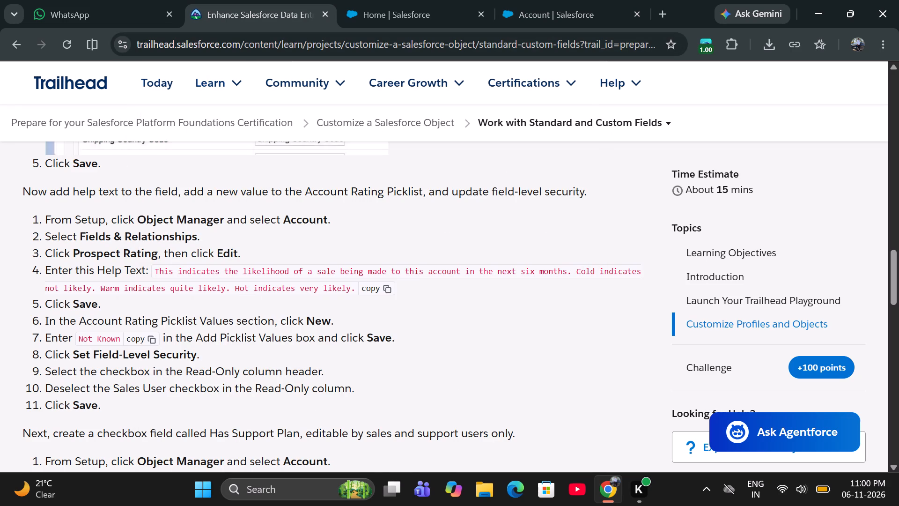
{"action": "left_click", "coordinate": [533, 20]}
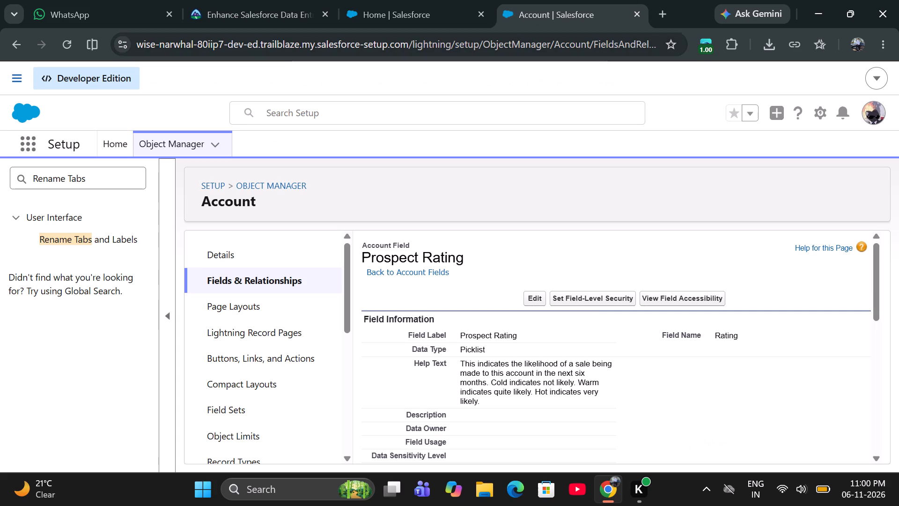
{"action": "left_click", "coordinate": [589, 299]}
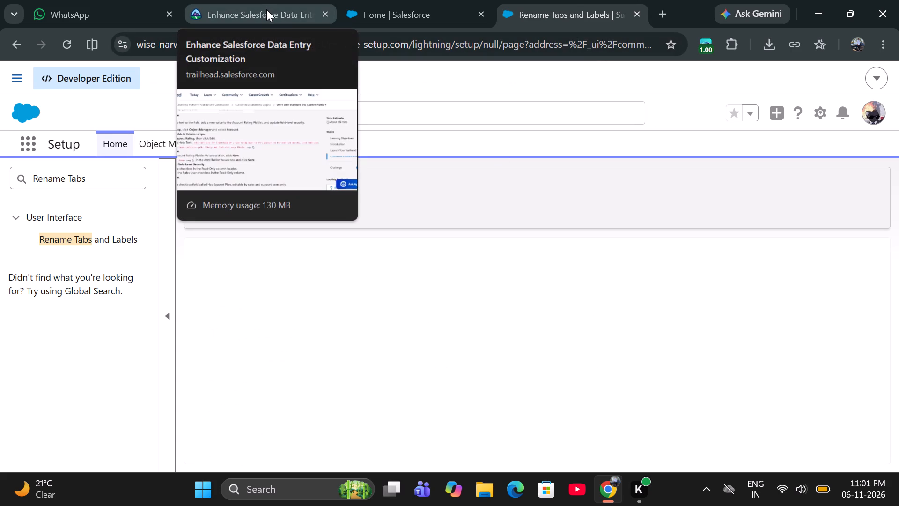
{"action": "left_click", "coordinate": [266, 9]}
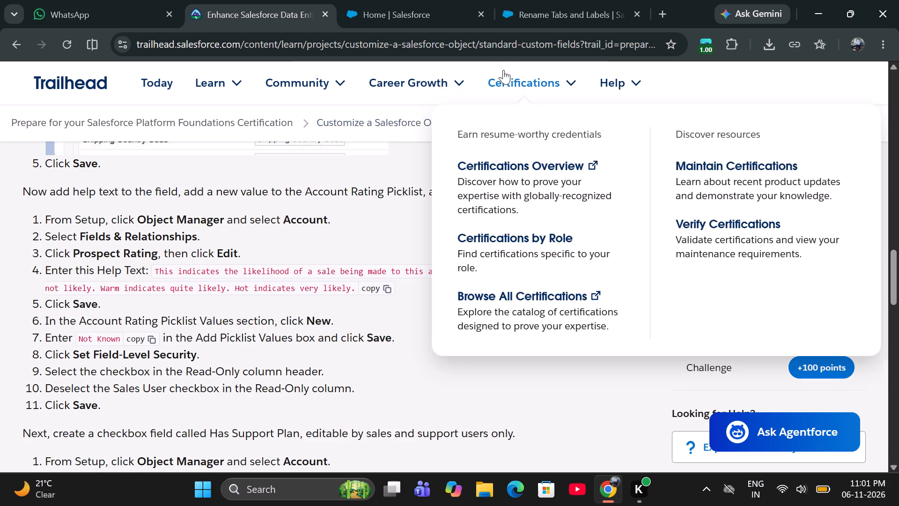
{"action": "left_click", "coordinate": [529, 5]}
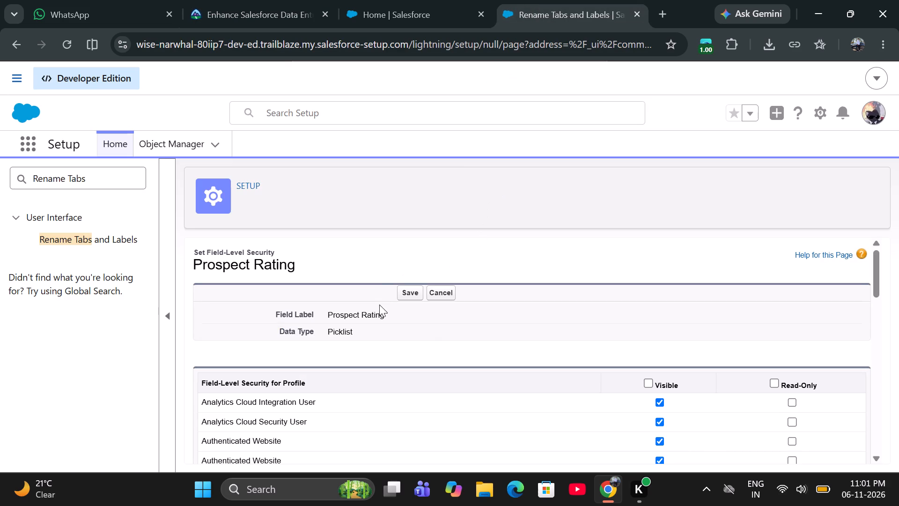
{"action": "scroll", "coordinate": [449, 336], "scroll_direction": "down", "scroll_amount": 1}
{"action": "scroll", "coordinate": [449, 336], "scroll_direction": "up", "scroll_amount": 1}
{"action": "scroll", "coordinate": [449, 336], "scroll_direction": "down", "scroll_amount": 1}
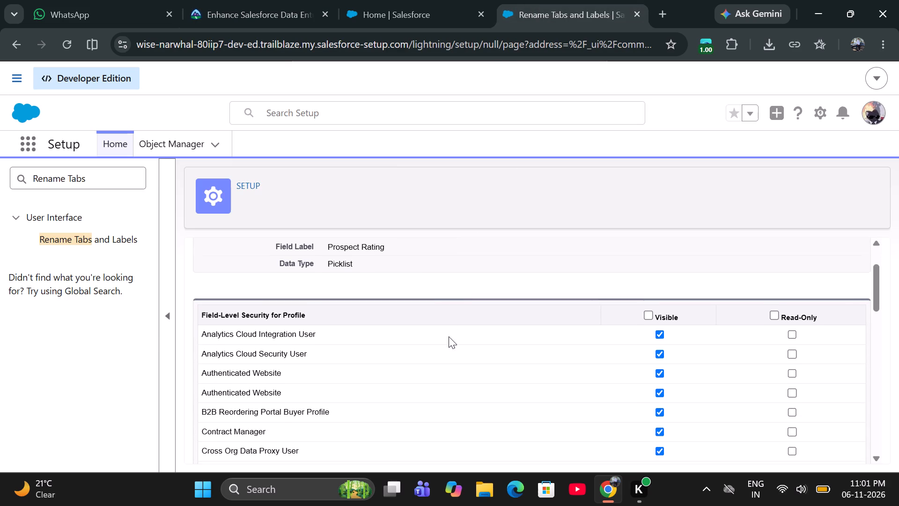
{"action": "scroll", "coordinate": [449, 336], "scroll_direction": "down", "scroll_amount": 2}
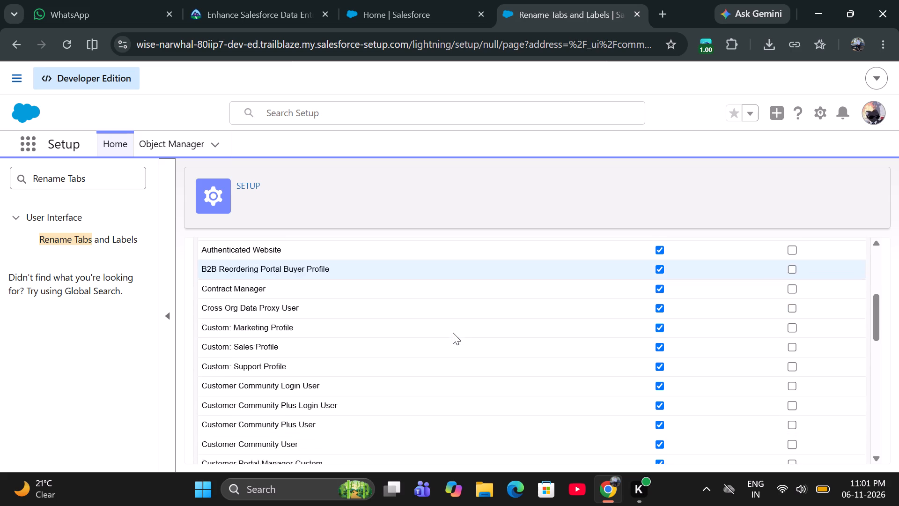
{"action": "scroll", "coordinate": [453, 333], "scroll_direction": "up", "scroll_amount": 2}
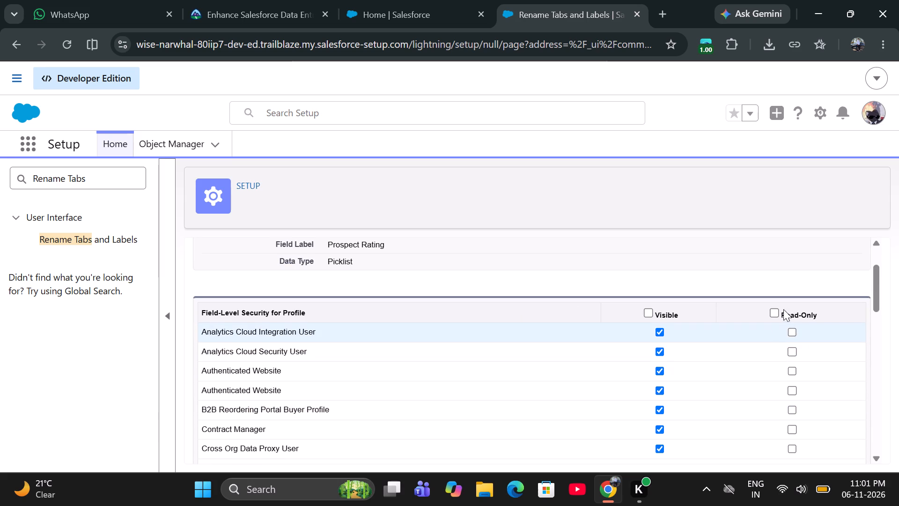
{"action": "left_click", "coordinate": [778, 311]}
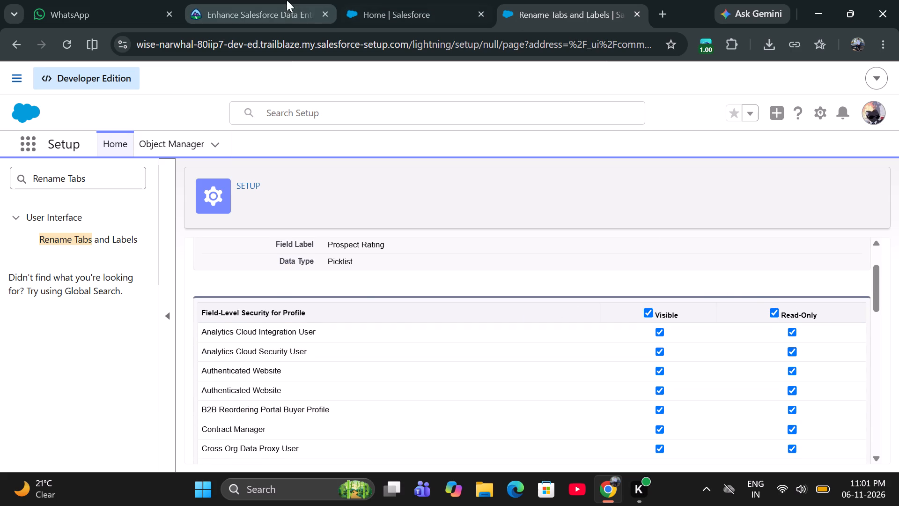
Deselect Read-Only for the Sales User profile in Prospect Rating's field-level security, checking against the Trailhead instructions.
{"action": "left_click", "coordinate": [286, 9]}
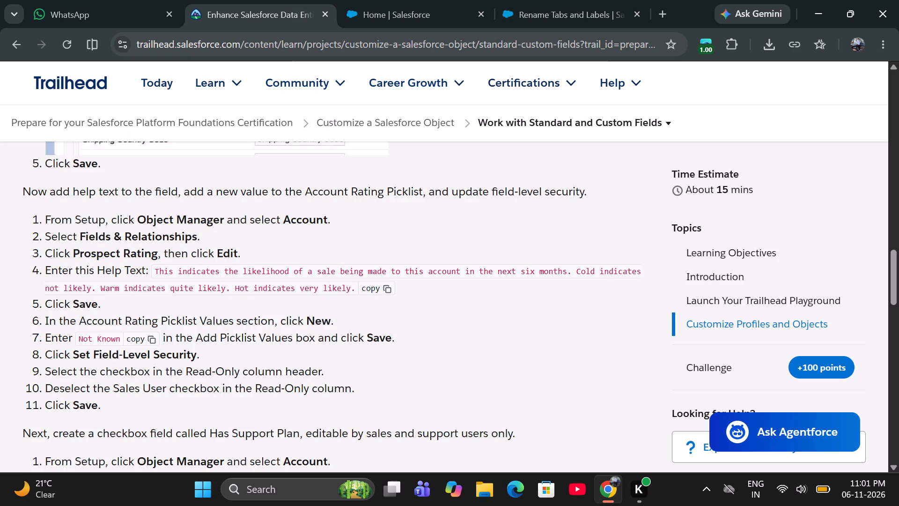
{"action": "left_click", "coordinate": [531, 5]}
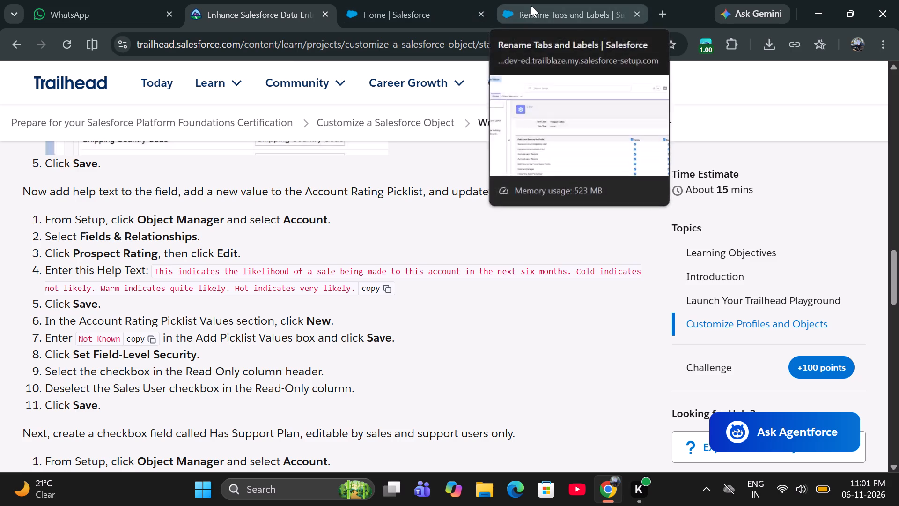
{"action": "scroll", "coordinate": [468, 375], "scroll_direction": "up", "scroll_amount": 1}
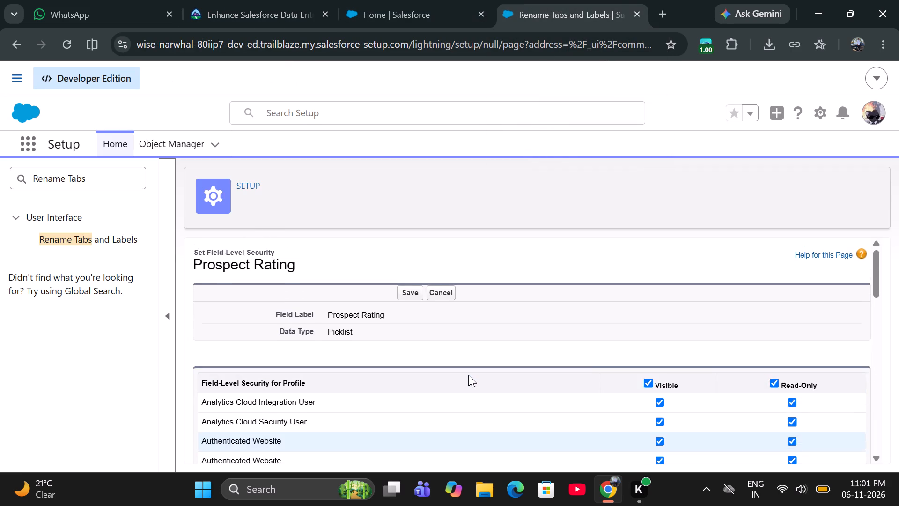
{"action": "scroll", "coordinate": [466, 372], "scroll_direction": "down", "scroll_amount": 4}
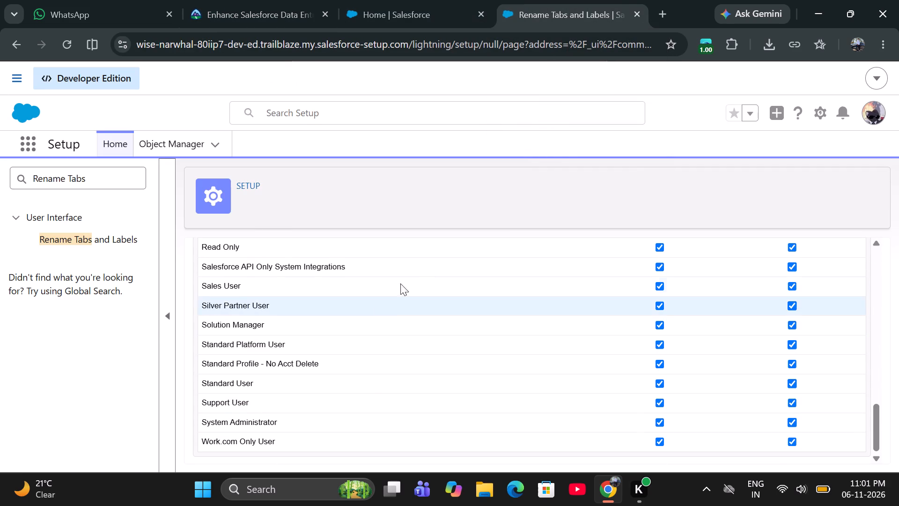
{"action": "left_click", "coordinate": [795, 288]}
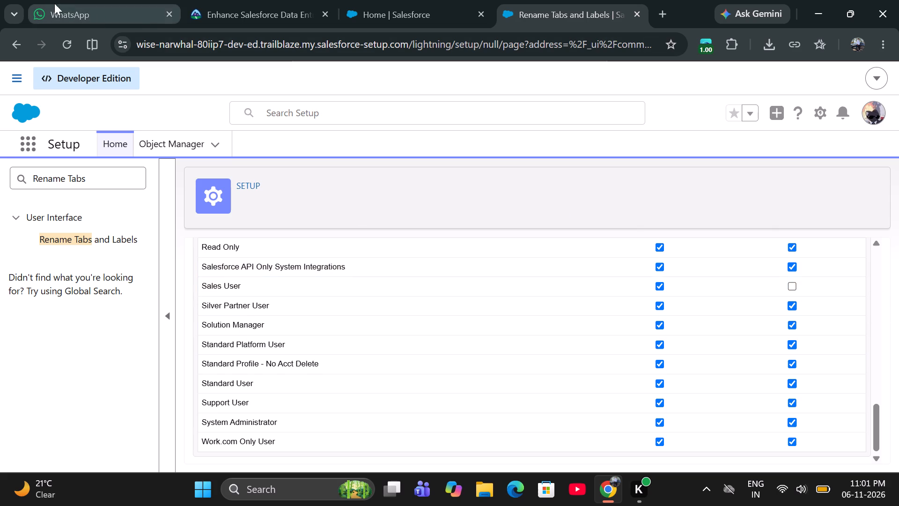
{"action": "left_click", "coordinate": [261, 10]}
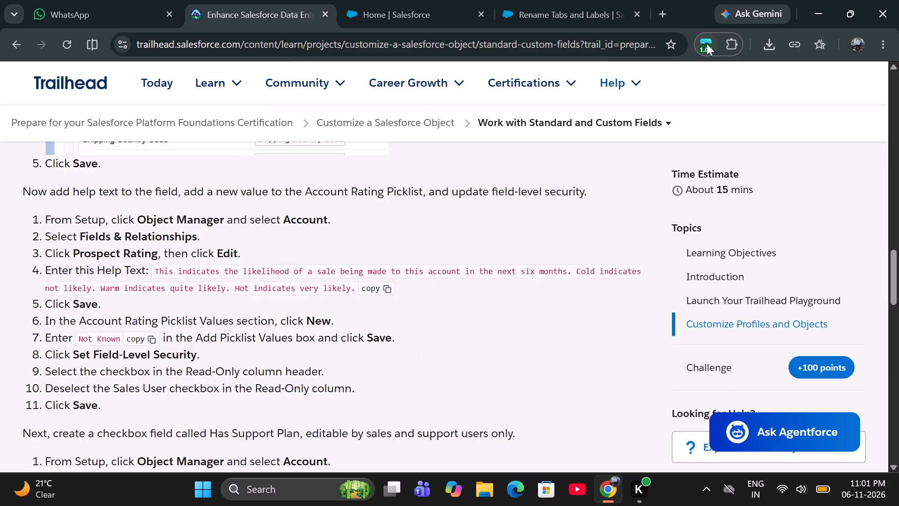
{"action": "left_click", "coordinate": [587, 8]}
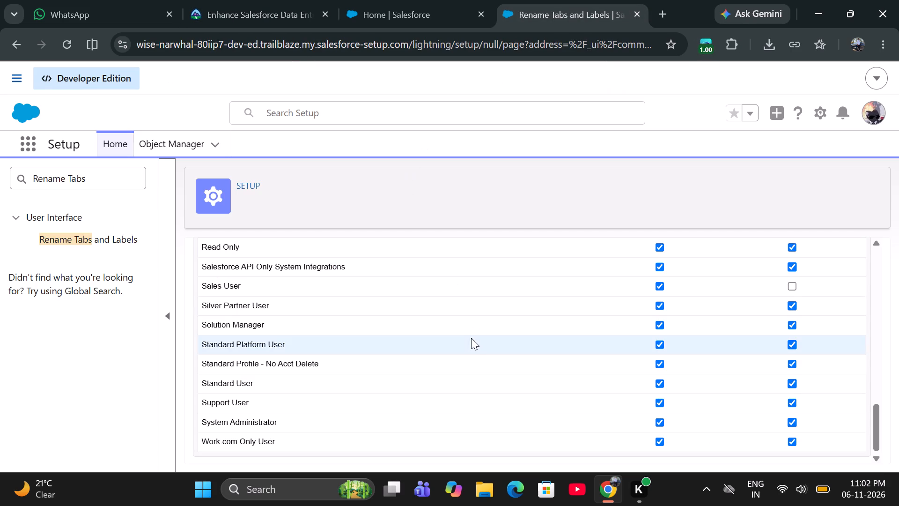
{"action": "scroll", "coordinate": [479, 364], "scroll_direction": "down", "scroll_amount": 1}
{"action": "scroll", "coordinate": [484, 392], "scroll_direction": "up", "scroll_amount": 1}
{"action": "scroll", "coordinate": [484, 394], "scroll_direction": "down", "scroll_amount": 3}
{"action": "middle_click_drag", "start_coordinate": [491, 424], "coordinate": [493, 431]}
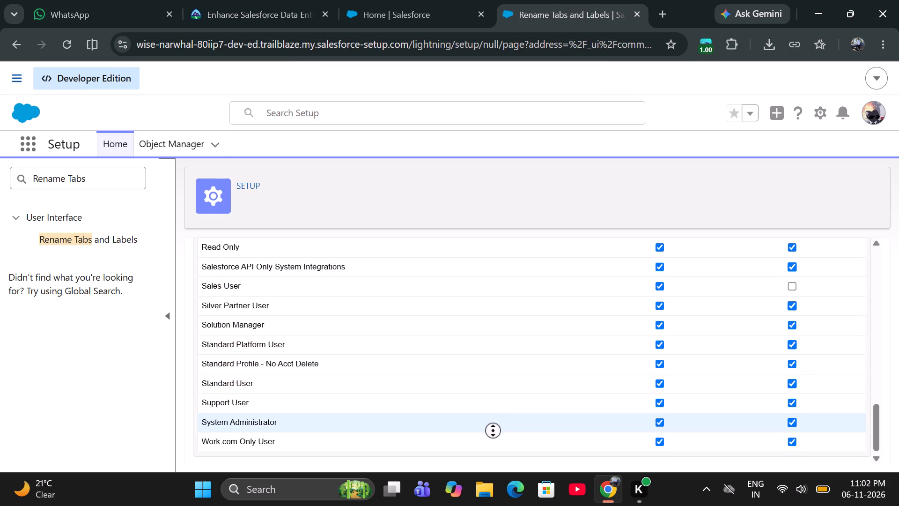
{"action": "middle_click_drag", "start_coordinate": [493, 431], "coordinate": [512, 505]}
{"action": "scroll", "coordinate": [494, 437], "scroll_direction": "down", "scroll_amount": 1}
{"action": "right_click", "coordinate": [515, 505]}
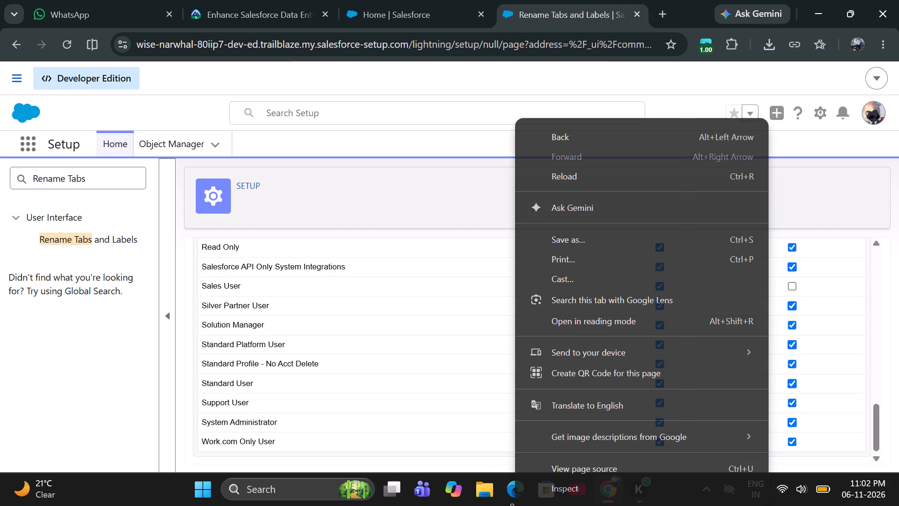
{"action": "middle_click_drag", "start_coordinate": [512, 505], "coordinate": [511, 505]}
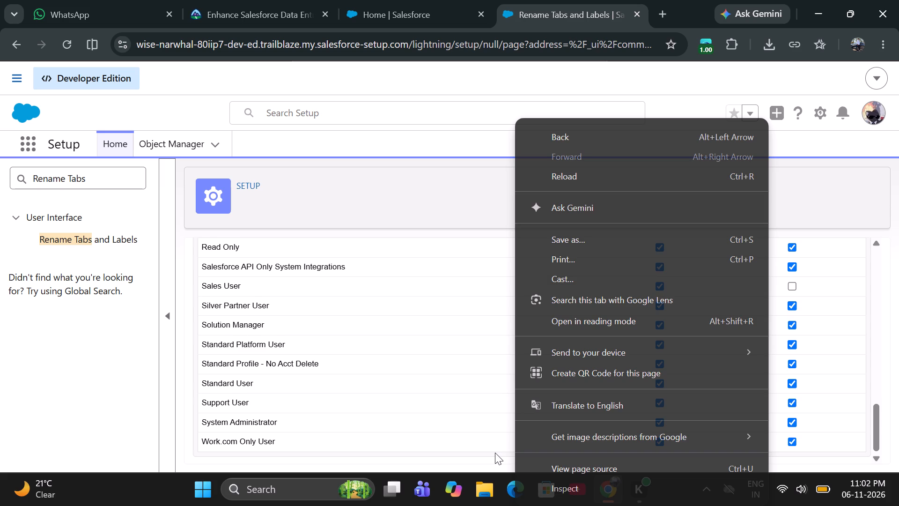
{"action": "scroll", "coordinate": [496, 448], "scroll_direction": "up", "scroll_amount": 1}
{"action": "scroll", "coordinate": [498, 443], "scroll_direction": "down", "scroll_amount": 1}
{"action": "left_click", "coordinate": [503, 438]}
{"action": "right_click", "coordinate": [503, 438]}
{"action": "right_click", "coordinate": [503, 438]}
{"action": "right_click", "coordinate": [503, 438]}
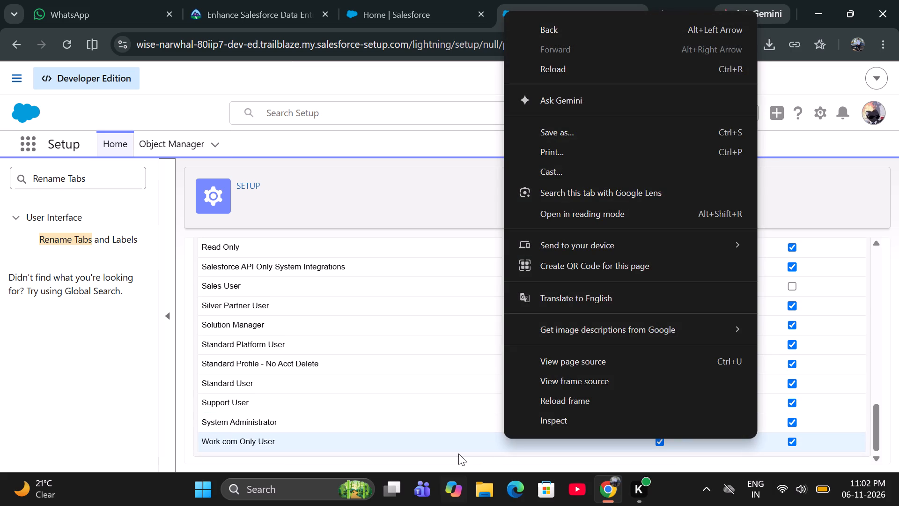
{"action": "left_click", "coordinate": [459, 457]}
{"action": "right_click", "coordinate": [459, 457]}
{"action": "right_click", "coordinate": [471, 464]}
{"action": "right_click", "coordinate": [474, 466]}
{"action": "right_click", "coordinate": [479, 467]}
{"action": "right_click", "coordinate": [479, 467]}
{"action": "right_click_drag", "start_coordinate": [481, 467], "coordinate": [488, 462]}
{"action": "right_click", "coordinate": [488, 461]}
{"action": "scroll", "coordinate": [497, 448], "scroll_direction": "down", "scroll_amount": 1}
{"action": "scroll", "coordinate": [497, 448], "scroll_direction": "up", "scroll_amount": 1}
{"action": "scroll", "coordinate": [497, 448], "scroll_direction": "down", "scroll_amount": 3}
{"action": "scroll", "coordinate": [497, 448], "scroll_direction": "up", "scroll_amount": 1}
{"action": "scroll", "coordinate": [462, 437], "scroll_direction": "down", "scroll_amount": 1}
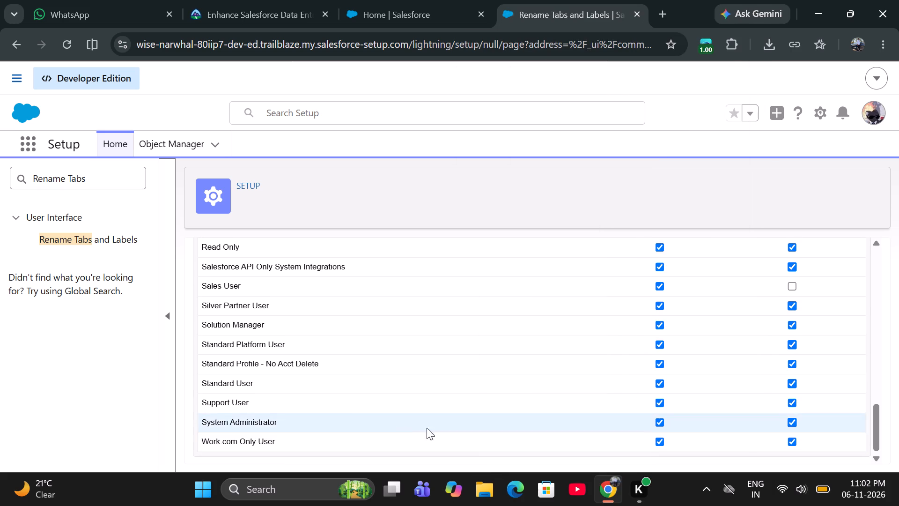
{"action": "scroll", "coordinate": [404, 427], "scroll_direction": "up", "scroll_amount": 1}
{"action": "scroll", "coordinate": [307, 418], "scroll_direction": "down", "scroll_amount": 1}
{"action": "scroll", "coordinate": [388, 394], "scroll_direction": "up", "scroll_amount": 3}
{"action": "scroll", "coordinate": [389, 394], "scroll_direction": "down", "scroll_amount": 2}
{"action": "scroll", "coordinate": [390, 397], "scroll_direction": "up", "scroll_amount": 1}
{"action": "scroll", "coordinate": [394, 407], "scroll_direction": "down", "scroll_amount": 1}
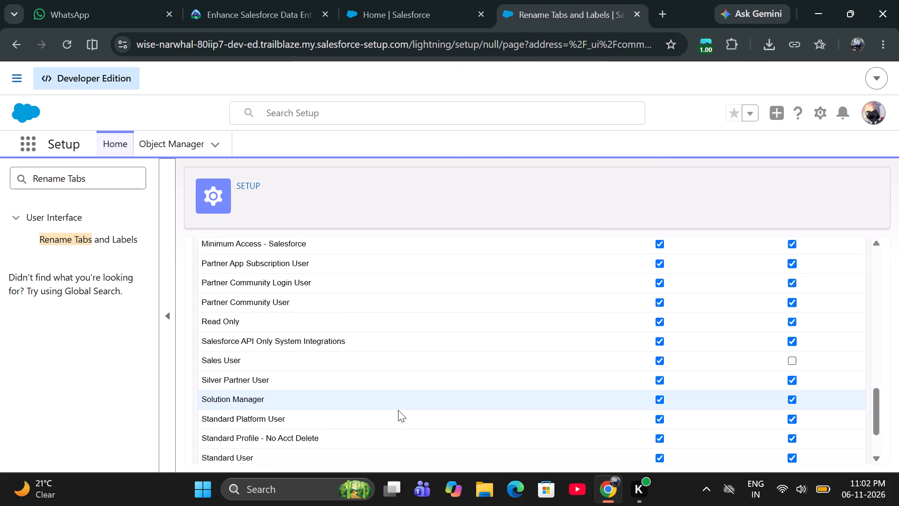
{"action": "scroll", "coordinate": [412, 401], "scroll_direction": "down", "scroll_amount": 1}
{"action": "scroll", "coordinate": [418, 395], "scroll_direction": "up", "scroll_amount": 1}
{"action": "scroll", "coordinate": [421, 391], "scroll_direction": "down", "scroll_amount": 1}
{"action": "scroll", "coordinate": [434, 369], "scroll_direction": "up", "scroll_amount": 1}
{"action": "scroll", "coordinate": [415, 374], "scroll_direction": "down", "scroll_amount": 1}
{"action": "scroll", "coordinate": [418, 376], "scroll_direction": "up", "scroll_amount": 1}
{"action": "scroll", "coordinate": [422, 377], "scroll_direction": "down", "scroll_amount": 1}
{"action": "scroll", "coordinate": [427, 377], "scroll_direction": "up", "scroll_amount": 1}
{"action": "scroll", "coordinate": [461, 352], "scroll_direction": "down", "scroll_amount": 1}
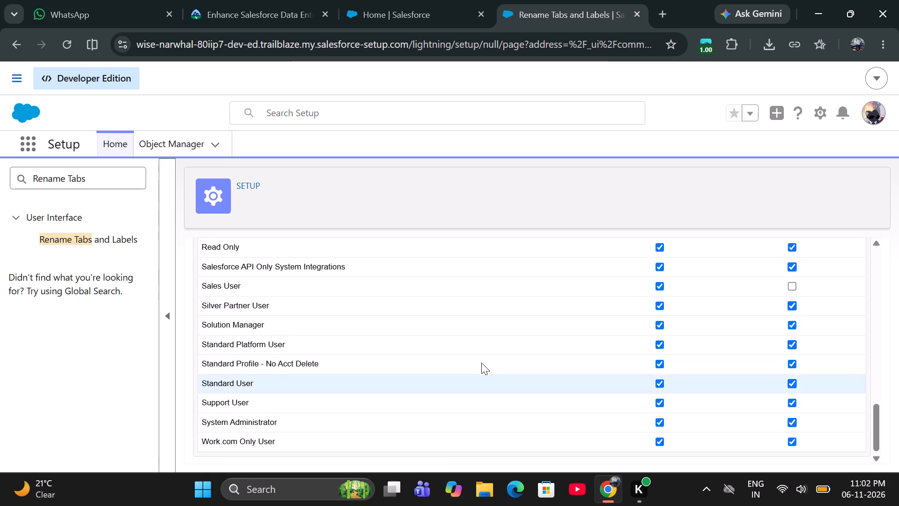
Review the profile list in Prospect Rating's field-level security and save the settings.
{"action": "scroll", "coordinate": [489, 368], "scroll_direction": "up", "scroll_amount": 1}
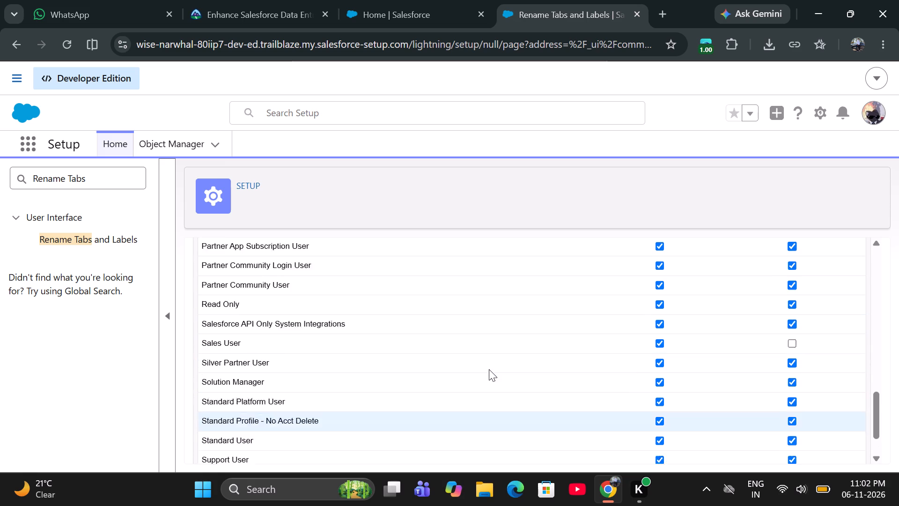
{"action": "scroll", "coordinate": [492, 372], "scroll_direction": "down", "scroll_amount": 1}
{"action": "middle_click_drag", "start_coordinate": [492, 372], "coordinate": [493, 401]}
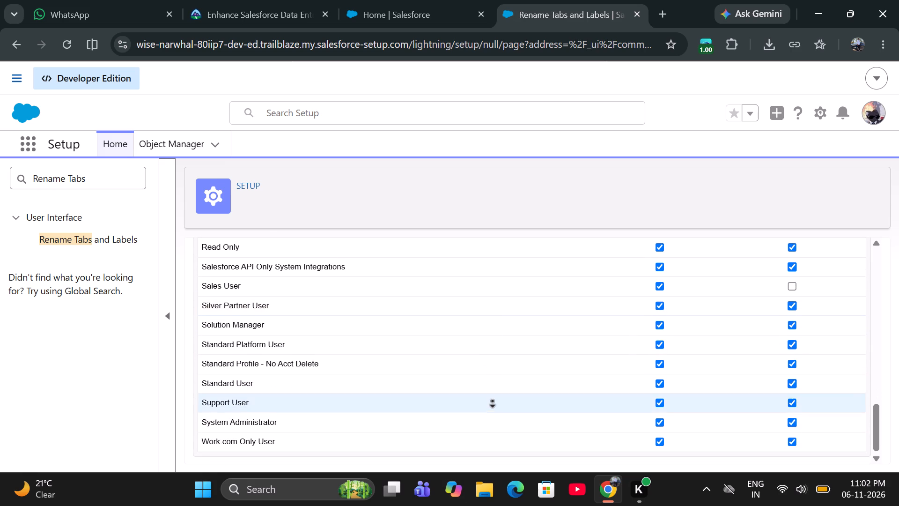
{"action": "middle_click_drag", "start_coordinate": [493, 401], "coordinate": [496, 456]}
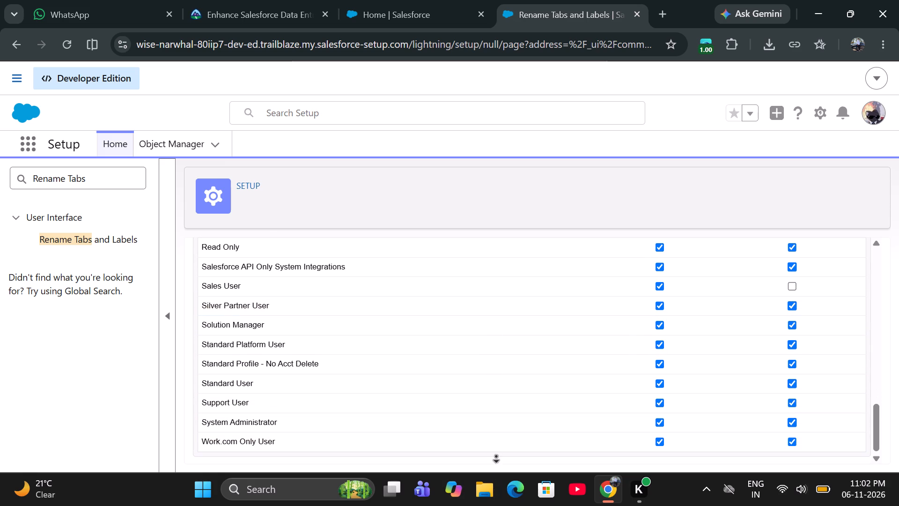
{"action": "middle_click_drag", "start_coordinate": [496, 456], "coordinate": [518, 280]}
{"action": "scroll", "coordinate": [517, 282], "scroll_direction": "down", "scroll_amount": 1}
{"action": "scroll", "coordinate": [518, 280], "scroll_direction": "up", "scroll_amount": 1}
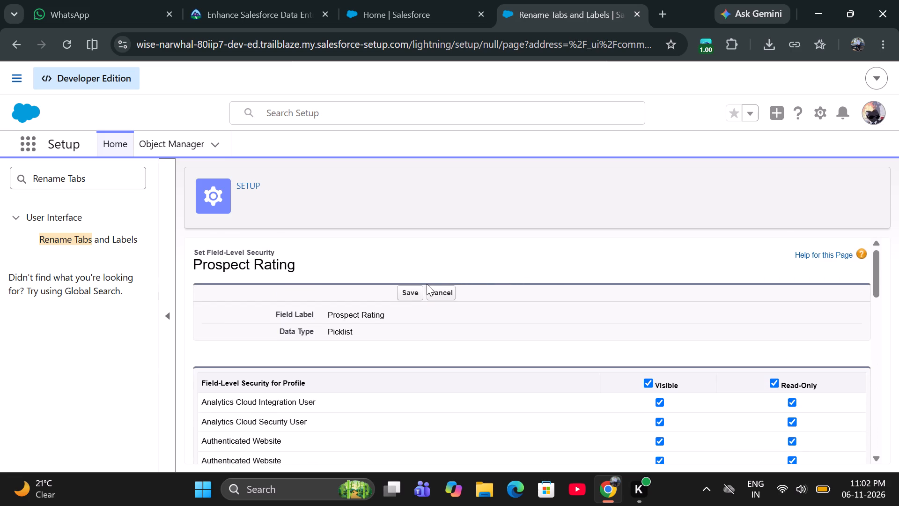
{"action": "left_click", "coordinate": [416, 290]}
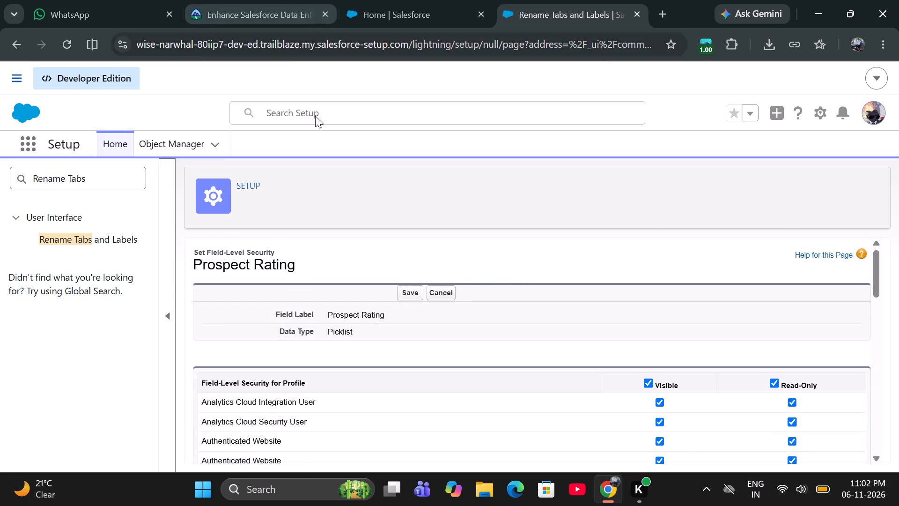
Return to the Trailhead unit and read the instructions for creating the Has Support Plan checkbox and Support Plan Expiration Date fields.
{"action": "left_click", "coordinate": [223, 10]}
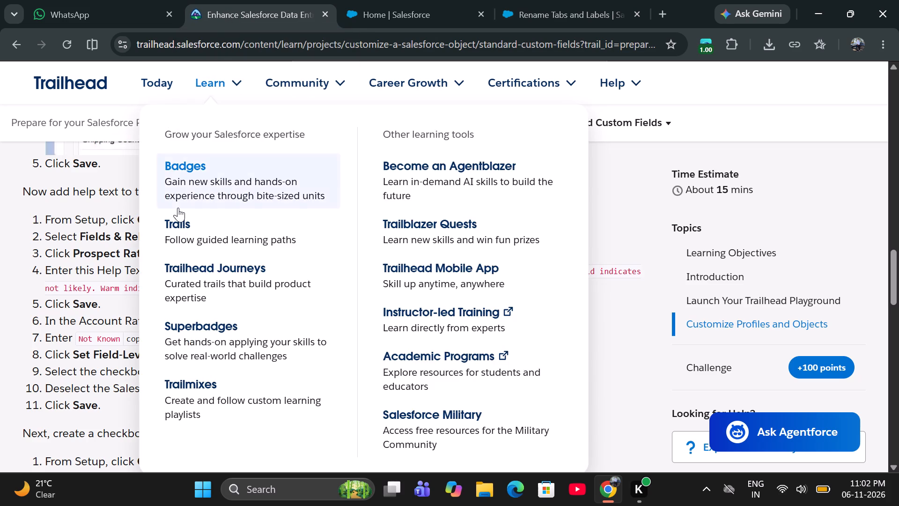
{"action": "scroll", "coordinate": [80, 244], "scroll_direction": "up", "scroll_amount": 1}
{"action": "scroll", "coordinate": [80, 246], "scroll_direction": "down", "scroll_amount": 1}
{"action": "scroll", "coordinate": [80, 251], "scroll_direction": "up", "scroll_amount": 1}
{"action": "scroll", "coordinate": [81, 259], "scroll_direction": "down", "scroll_amount": 1}
{"action": "scroll", "coordinate": [82, 260], "scroll_direction": "up", "scroll_amount": 1}
{"action": "scroll", "coordinate": [83, 261], "scroll_direction": "down", "scroll_amount": 1}
{"action": "scroll", "coordinate": [160, 266], "scroll_direction": "up", "scroll_amount": 1}
{"action": "scroll", "coordinate": [160, 266], "scroll_direction": "down", "scroll_amount": 2}
{"action": "scroll", "coordinate": [165, 270], "scroll_direction": "up", "scroll_amount": 1}
{"action": "middle_click_drag", "start_coordinate": [168, 274], "coordinate": [168, 275]}
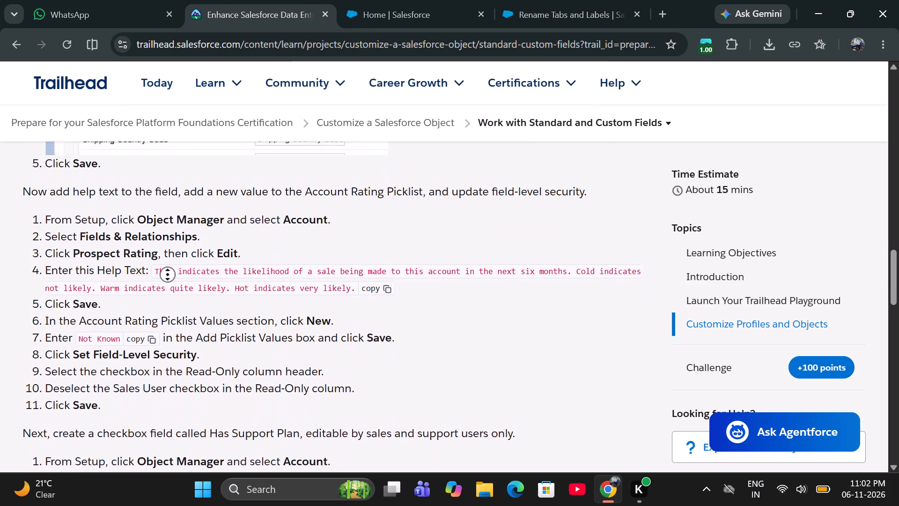
{"action": "middle_click_drag", "start_coordinate": [168, 275], "coordinate": [191, 355]}
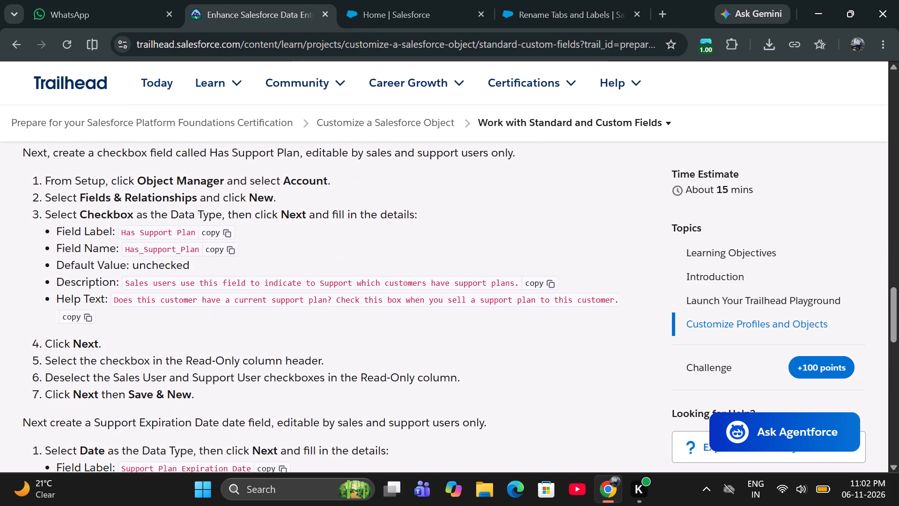
{"action": "scroll", "coordinate": [175, 235], "scroll_direction": "up", "scroll_amount": 1}
{"action": "scroll", "coordinate": [175, 235], "scroll_direction": "down", "scroll_amount": 1}
{"action": "scroll", "coordinate": [175, 235], "scroll_direction": "up", "scroll_amount": 1}
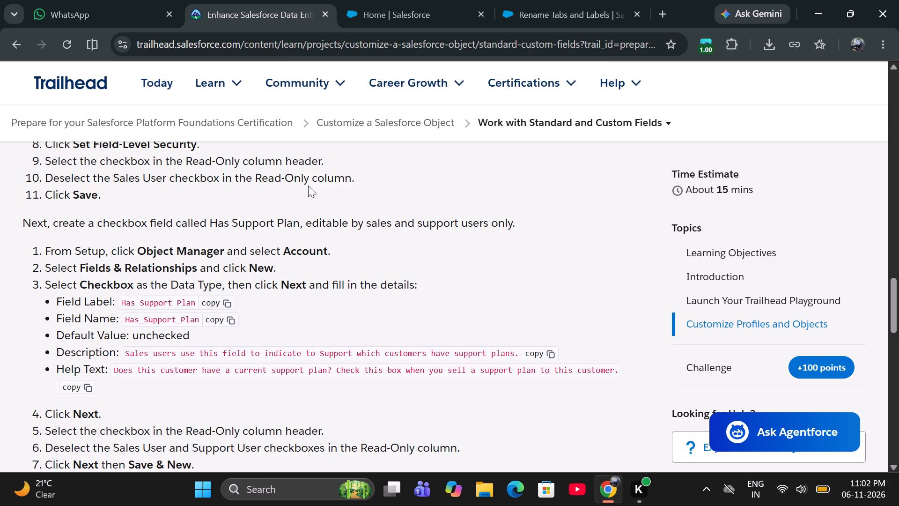
{"action": "scroll", "coordinate": [308, 186], "scroll_direction": "down", "scroll_amount": 4}
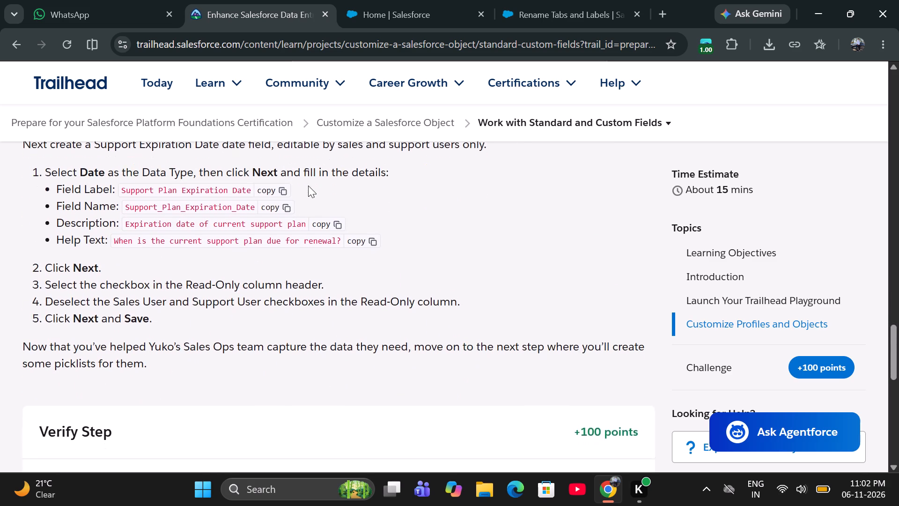
{"action": "scroll", "coordinate": [308, 186], "scroll_direction": "down", "scroll_amount": 1}
{"action": "scroll", "coordinate": [308, 186], "scroll_direction": "up", "scroll_amount": 3}
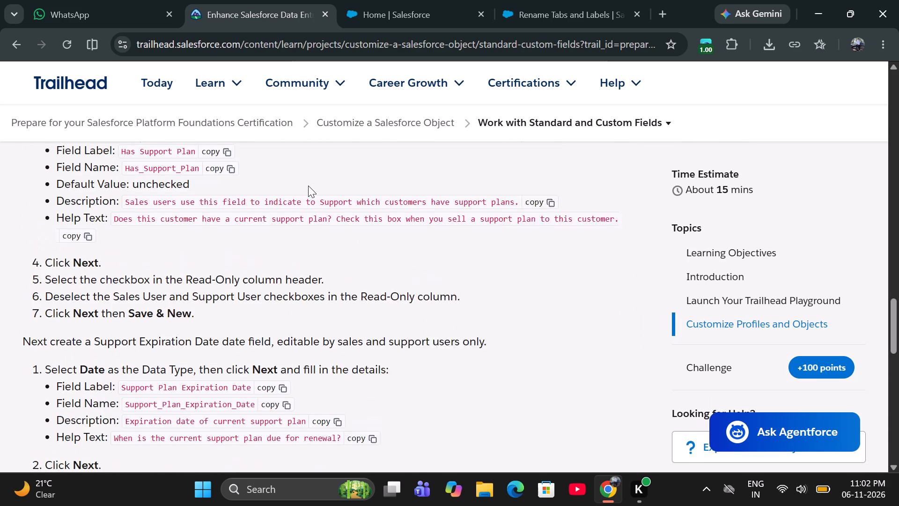
{"action": "scroll", "coordinate": [308, 186], "scroll_direction": "up", "scroll_amount": 2}
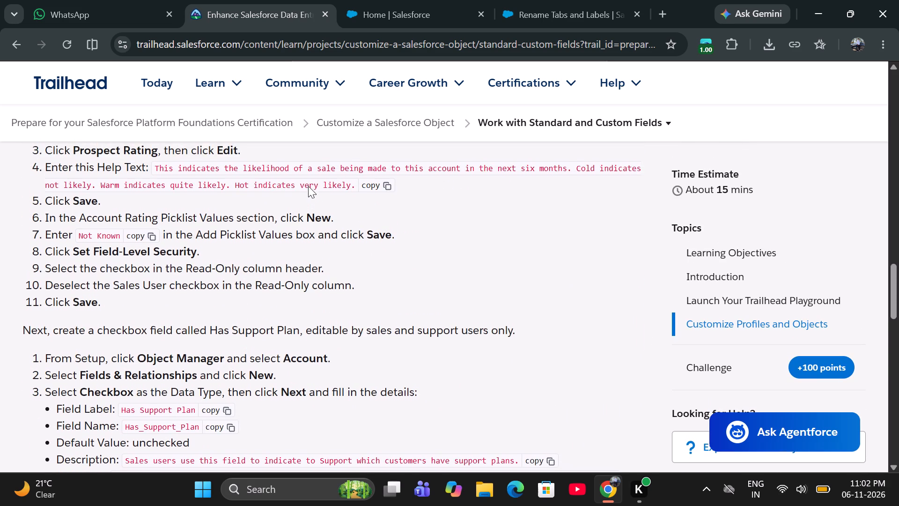
{"action": "scroll", "coordinate": [308, 186], "scroll_direction": "up", "scroll_amount": 2}
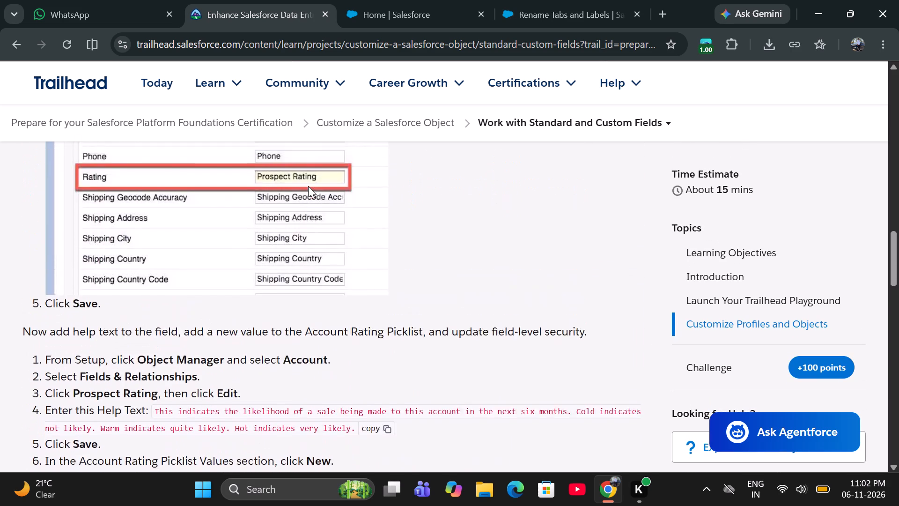
{"action": "scroll", "coordinate": [308, 186], "scroll_direction": "down", "scroll_amount": 2}
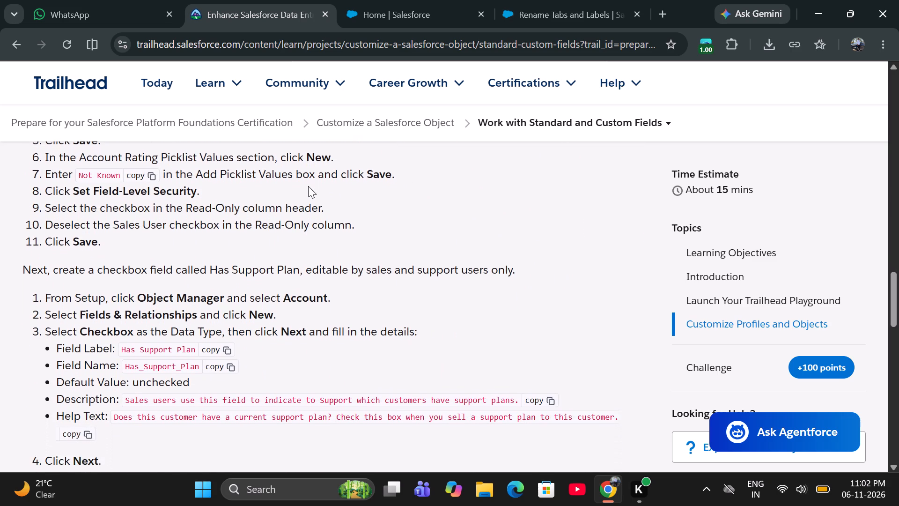
{"action": "scroll", "coordinate": [308, 186], "scroll_direction": "down", "scroll_amount": 1}
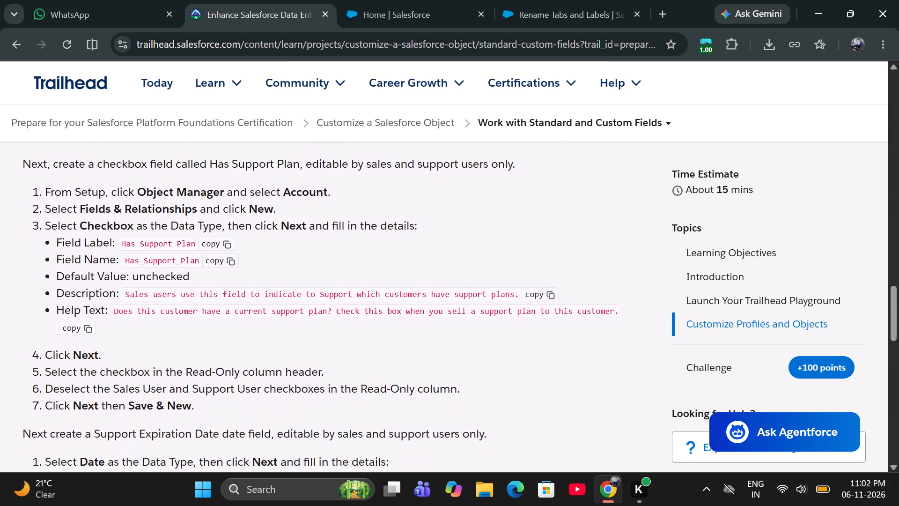
{"action": "scroll", "coordinate": [308, 186], "scroll_direction": "down", "scroll_amount": 1}
{"action": "scroll", "coordinate": [308, 186], "scroll_direction": "up", "scroll_amount": 1}
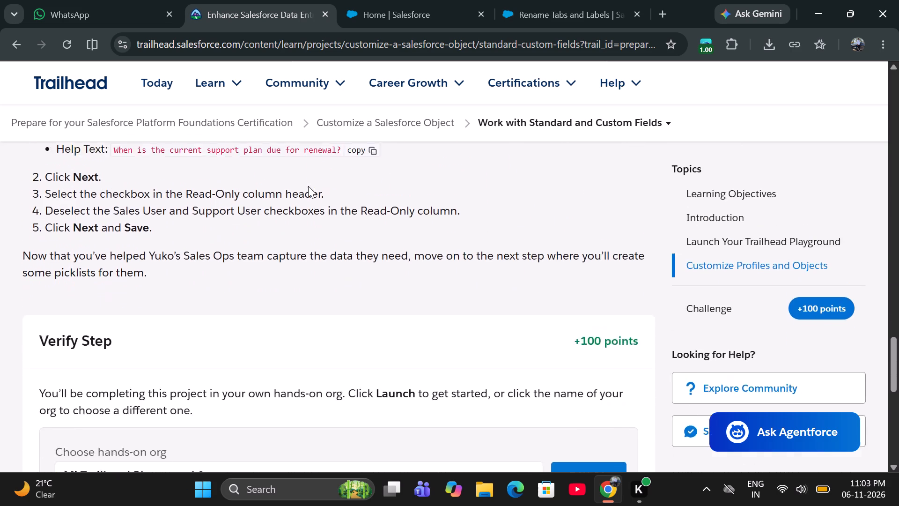
{"action": "scroll", "coordinate": [308, 186], "scroll_direction": "up", "scroll_amount": 1}
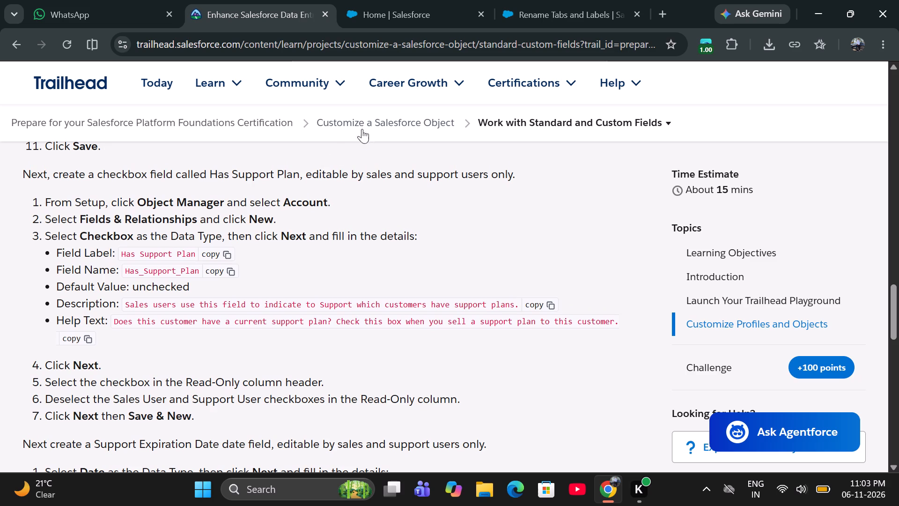
Switch back to Salesforce Setup and start a new custom field in the Account object's Fields & Relationships.
{"action": "left_click", "coordinate": [537, 9]}
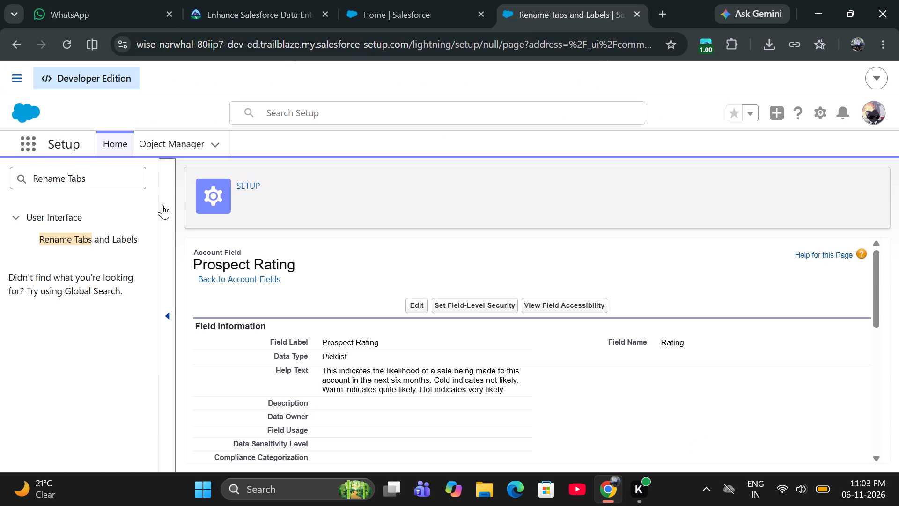
{"action": "left_click", "coordinate": [168, 141]}
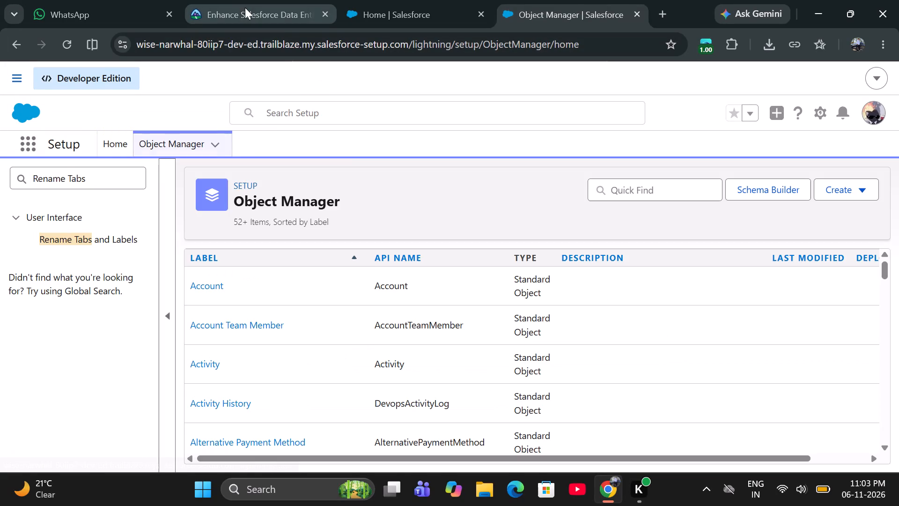
{"action": "left_click", "coordinate": [255, 9]}
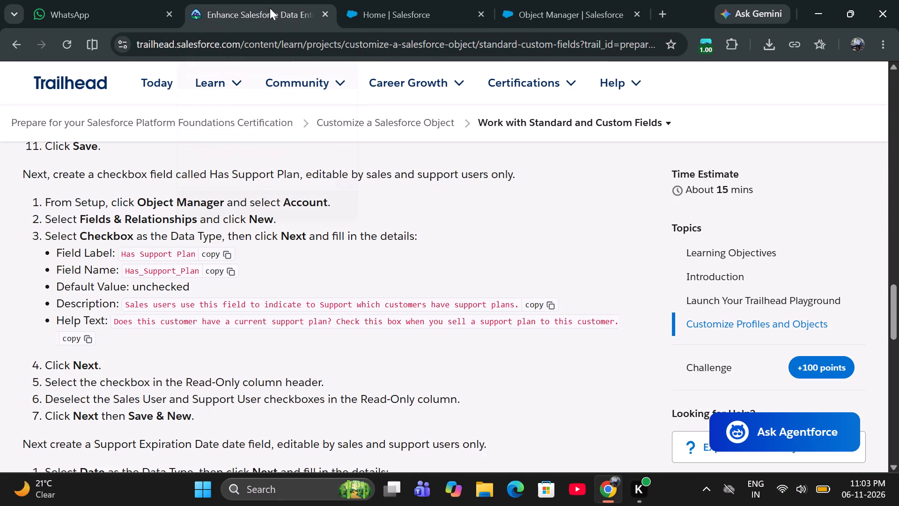
{"action": "left_click", "coordinate": [551, 14]}
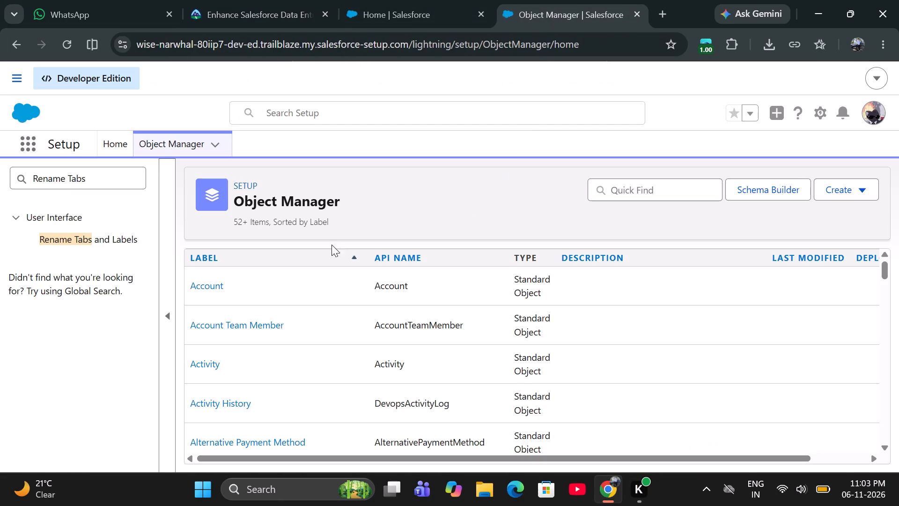
{"action": "left_click", "coordinate": [211, 287]}
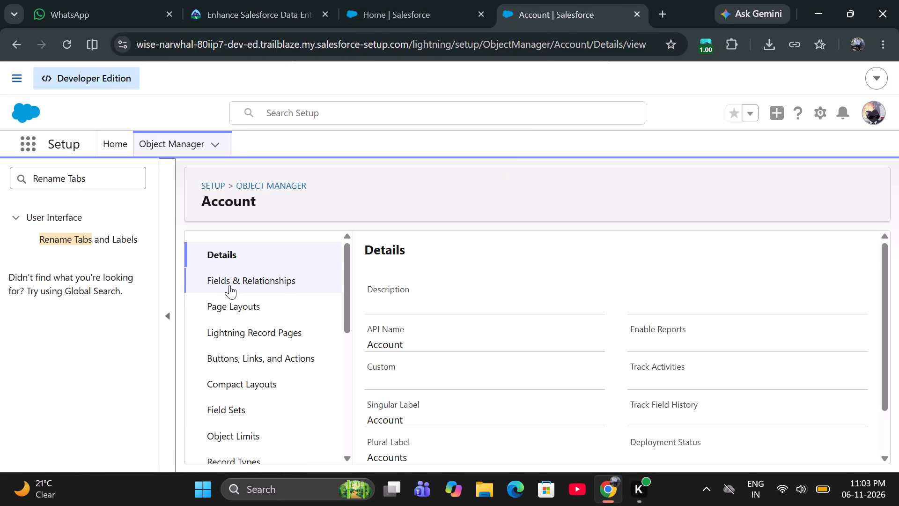
{"action": "left_click", "coordinate": [244, 280]}
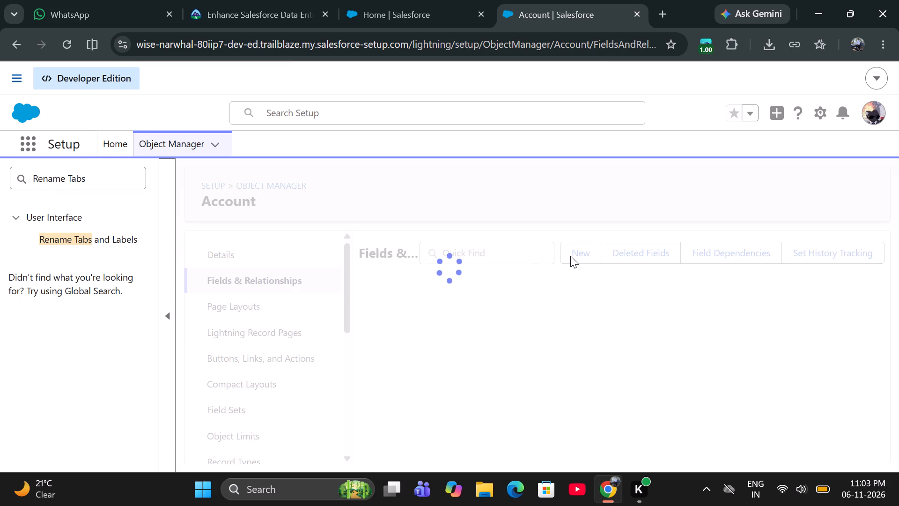
{"action": "left_click", "coordinate": [570, 256]}
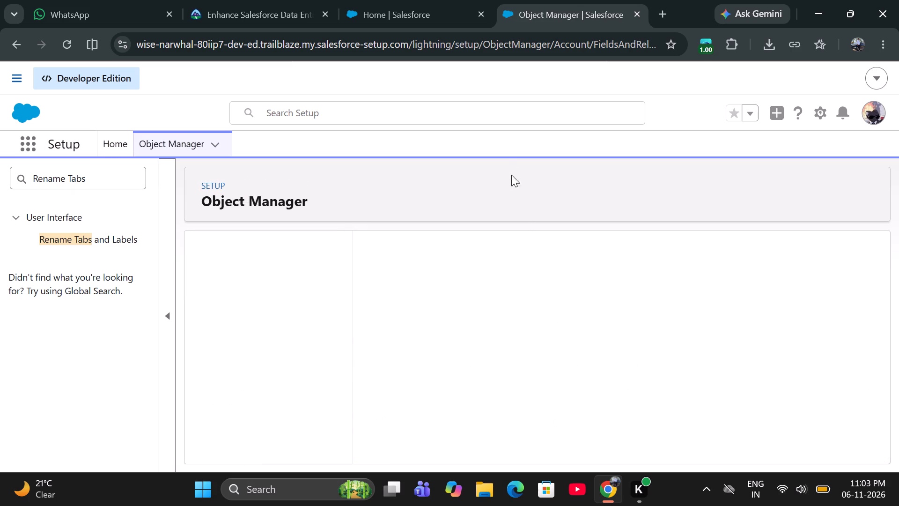
Check the Trailhead instructions for the Has Support Plan field and look through the data types offered for the new Account field.
{"action": "left_click", "coordinate": [274, 14]}
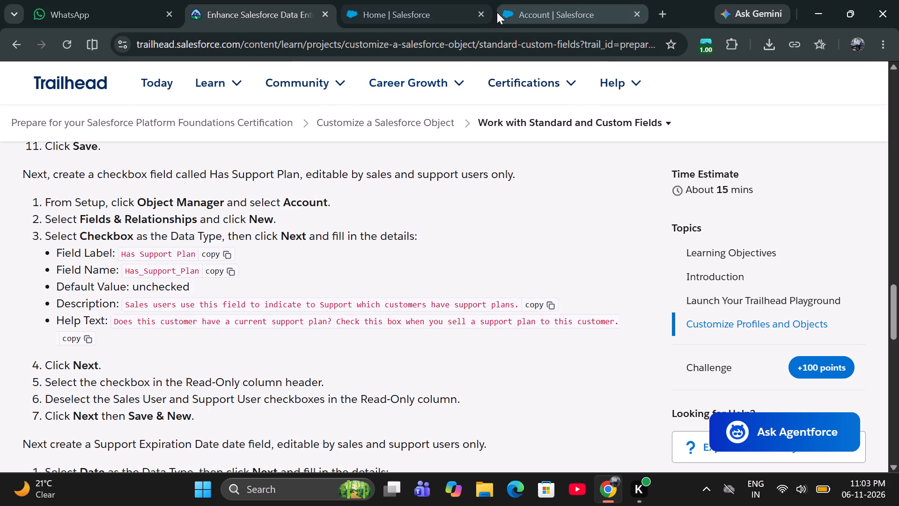
{"action": "left_click_drag", "start_coordinate": [499, 13], "coordinate": [504, 15]}
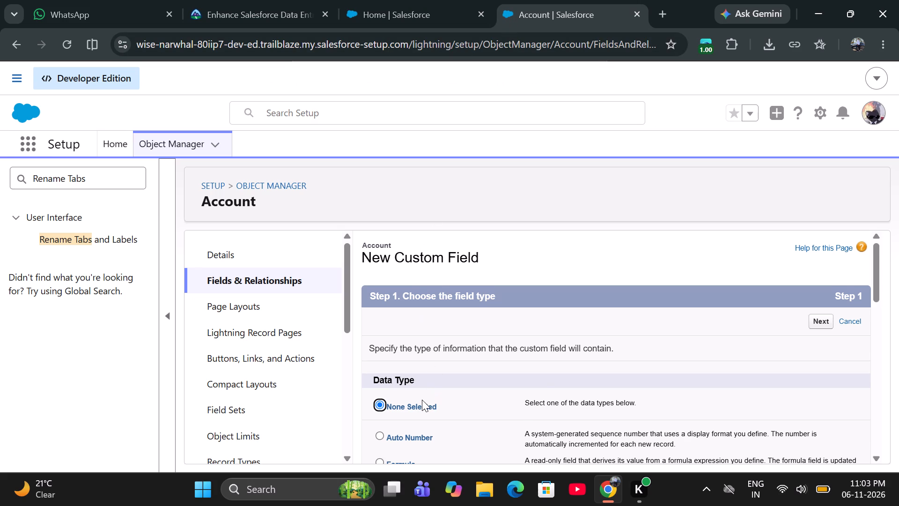
{"action": "scroll", "coordinate": [422, 400], "scroll_direction": "down", "scroll_amount": 2}
{"action": "scroll", "coordinate": [422, 400], "scroll_direction": "up", "scroll_amount": 1}
{"action": "scroll", "coordinate": [422, 400], "scroll_direction": "down", "scroll_amount": 1}
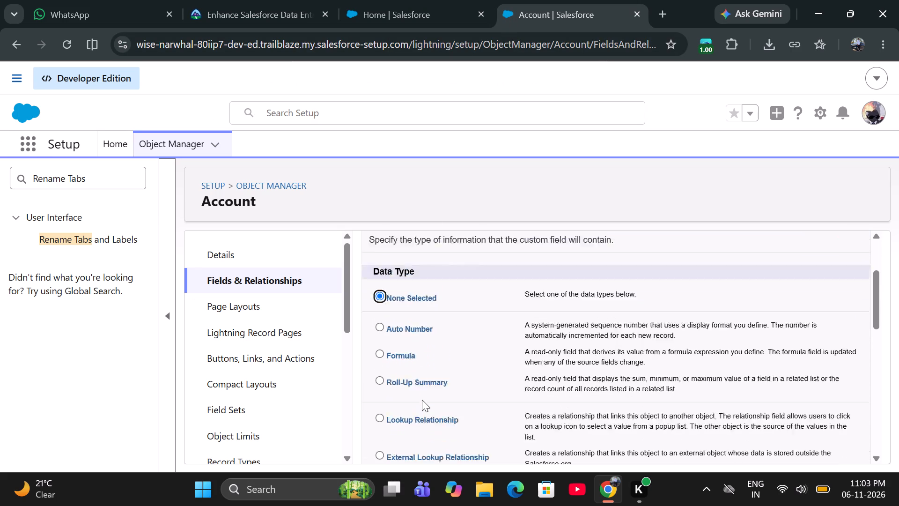
{"action": "scroll", "coordinate": [422, 400], "scroll_direction": "down", "scroll_amount": 2}
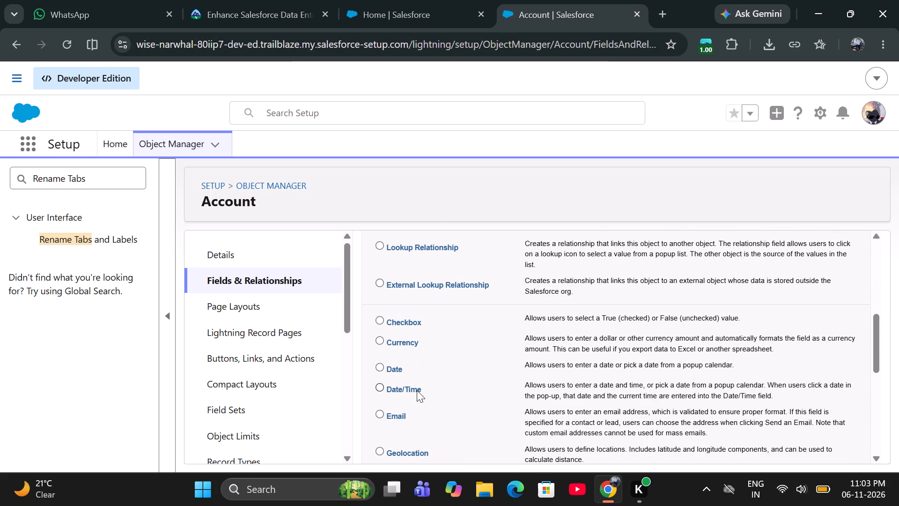
{"action": "scroll", "coordinate": [417, 390], "scroll_direction": "down", "scroll_amount": 2}
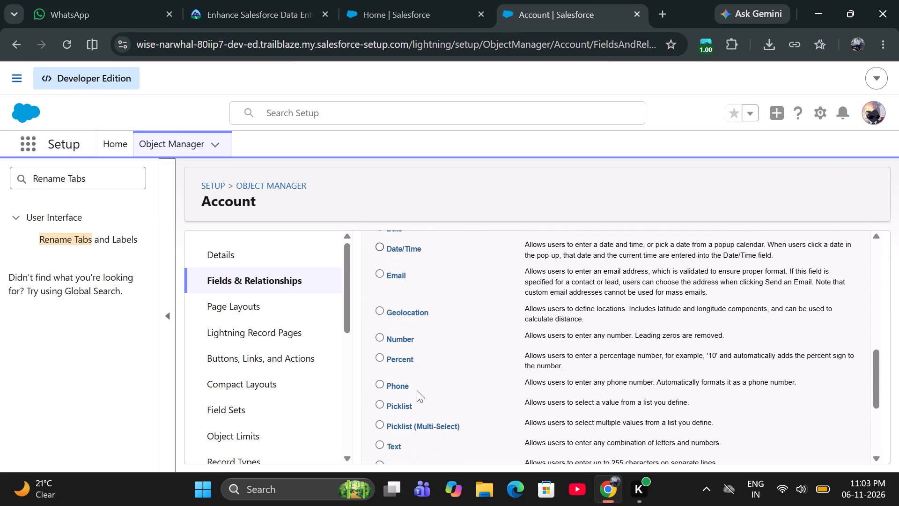
{"action": "scroll", "coordinate": [417, 390], "scroll_direction": "down", "scroll_amount": 2}
{"action": "scroll", "coordinate": [417, 390], "scroll_direction": "up", "scroll_amount": 1}
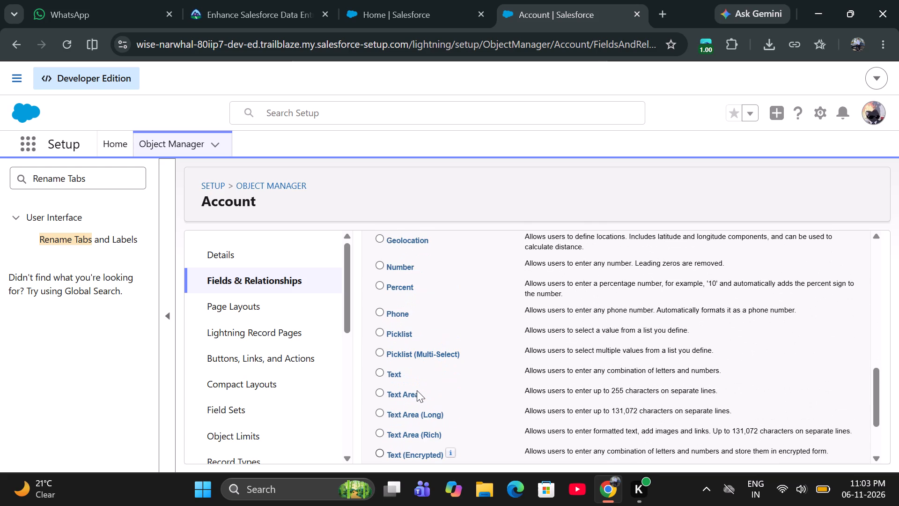
{"action": "scroll", "coordinate": [404, 373], "scroll_direction": "up", "scroll_amount": 1}
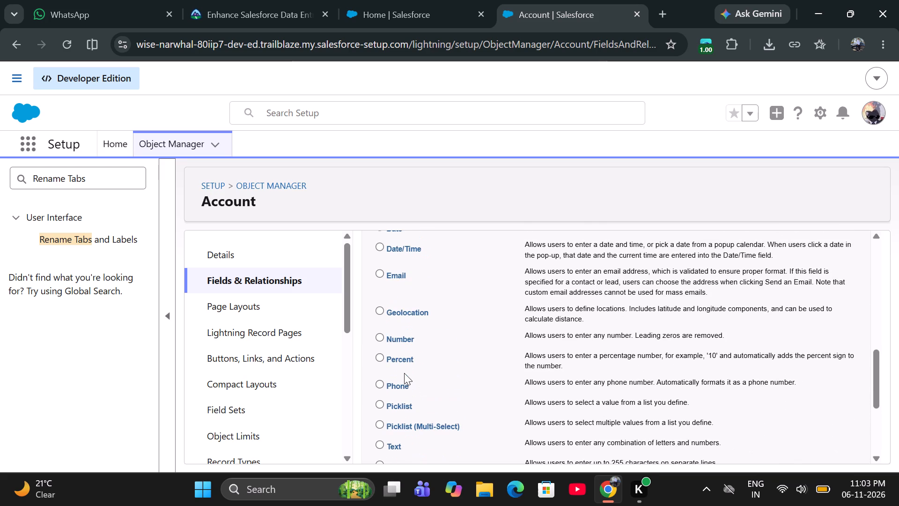
{"action": "scroll", "coordinate": [404, 373], "scroll_direction": "up", "scroll_amount": 1}
{"action": "scroll", "coordinate": [404, 373], "scroll_direction": "down", "scroll_amount": 1}
{"action": "scroll", "coordinate": [404, 373], "scroll_direction": "up", "scroll_amount": 1}
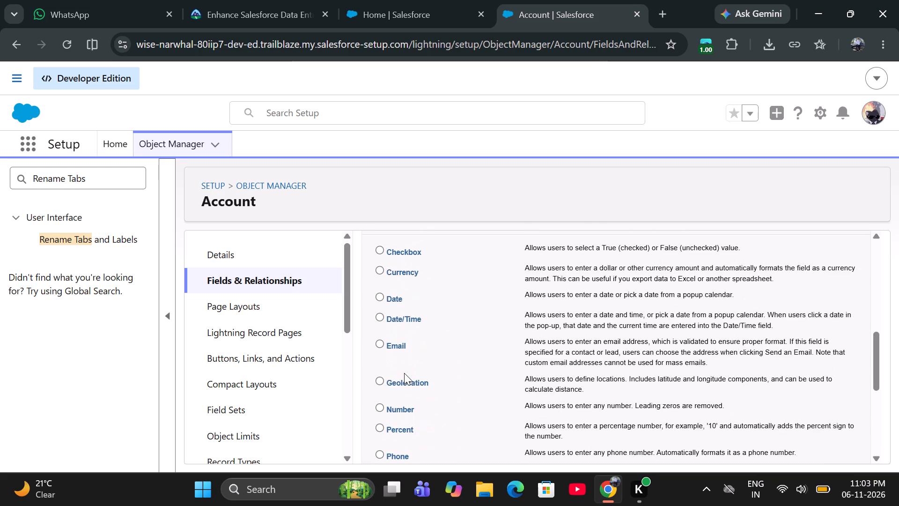
{"action": "scroll", "coordinate": [404, 373], "scroll_direction": "up", "scroll_amount": 1}
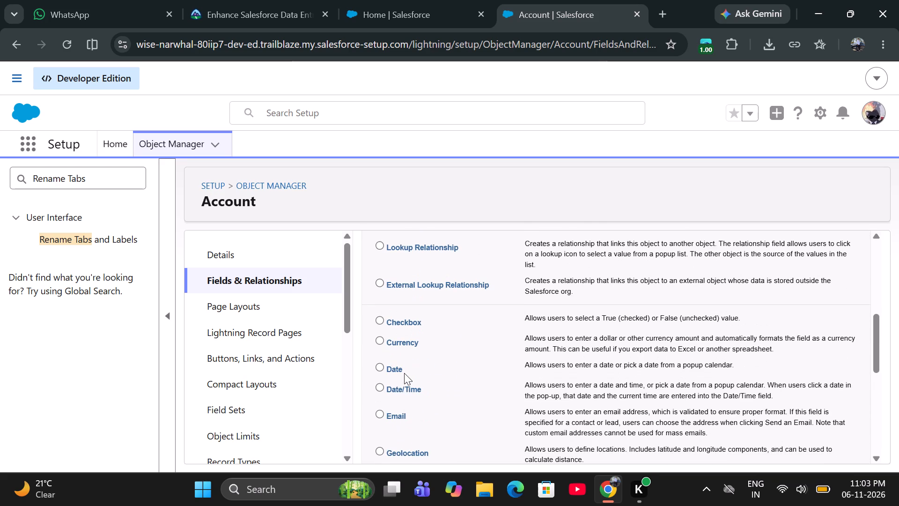
{"action": "scroll", "coordinate": [404, 373], "scroll_direction": "up", "scroll_amount": 2}
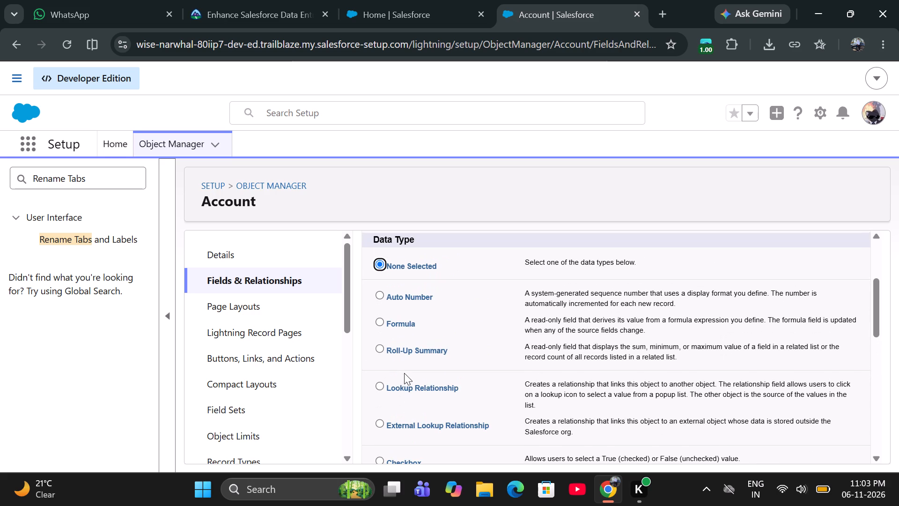
{"action": "scroll", "coordinate": [399, 373], "scroll_direction": "up", "scroll_amount": 1}
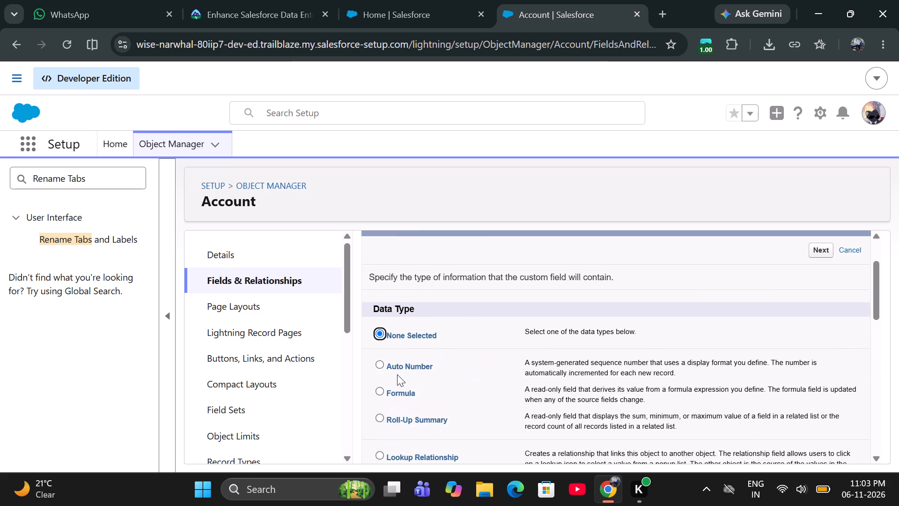
{"action": "scroll", "coordinate": [397, 374], "scroll_direction": "down", "scroll_amount": 1}
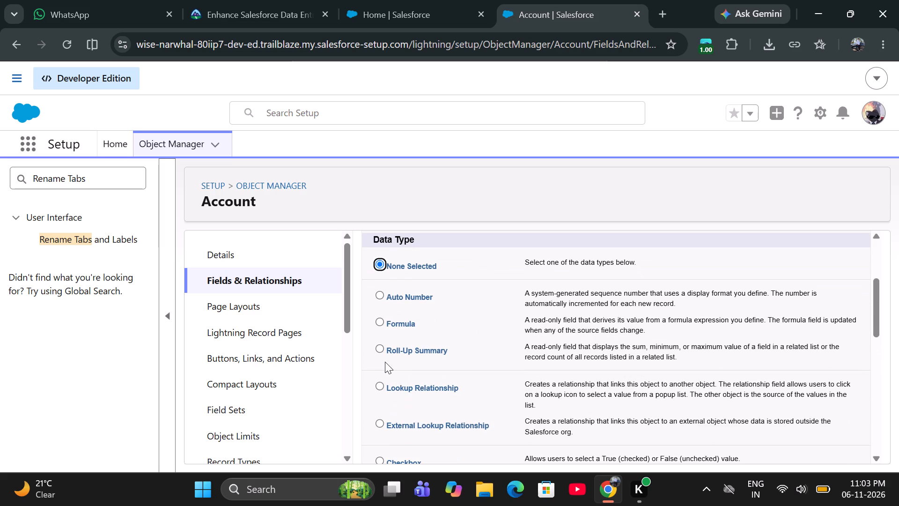
{"action": "middle_click_drag", "start_coordinate": [385, 362], "coordinate": [407, 266]}
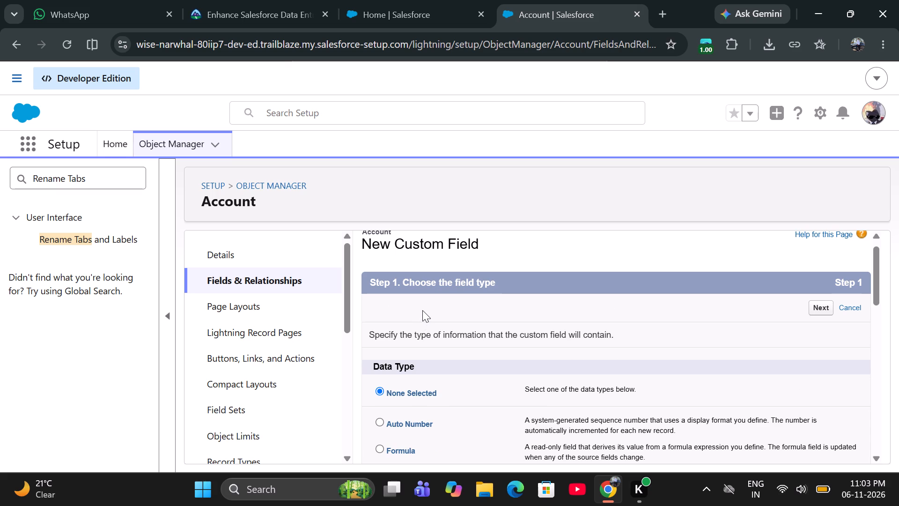
Recheck the data type in Trailhead, choose Checkbox for the new Account field, and continue to the field details.
{"action": "left_click", "coordinate": [274, 1]}
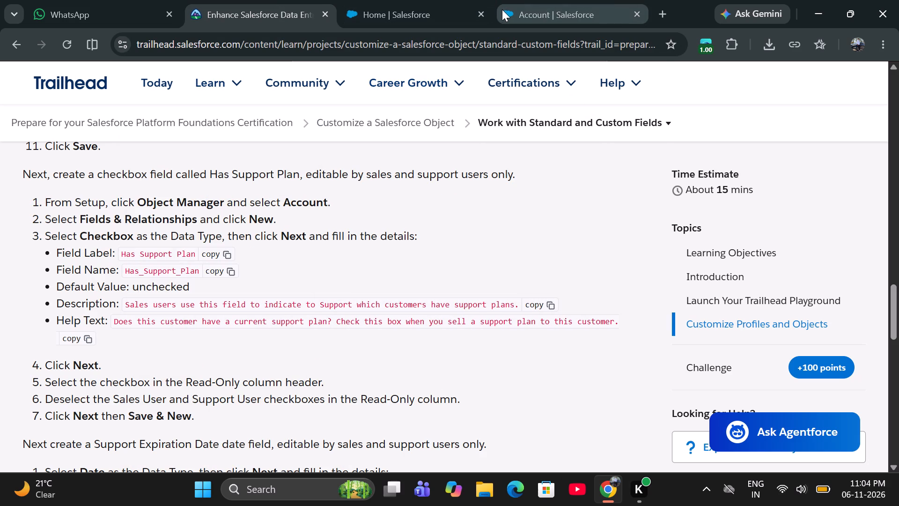
{"action": "left_click_drag", "start_coordinate": [511, 9], "coordinate": [511, 15]}
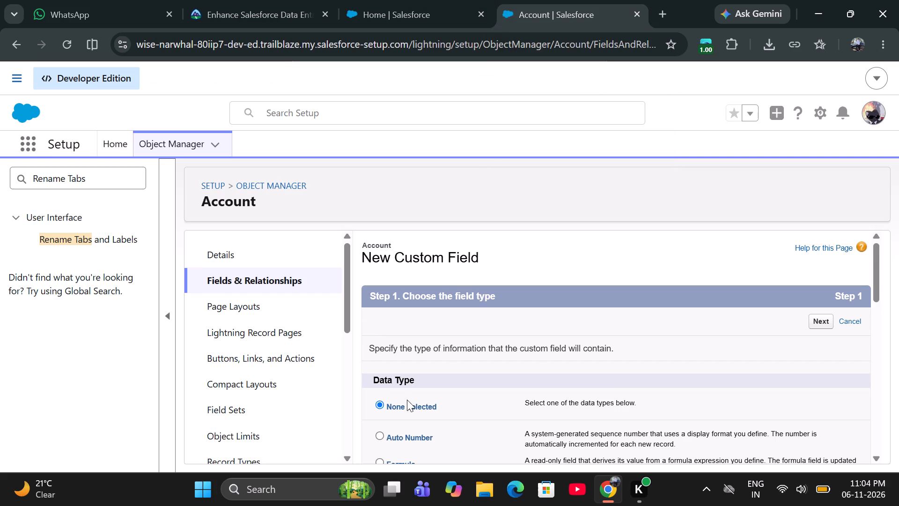
{"action": "scroll", "coordinate": [409, 402], "scroll_direction": "up", "scroll_amount": 1}
{"action": "scroll", "coordinate": [409, 402], "scroll_direction": "down", "scroll_amount": 1}
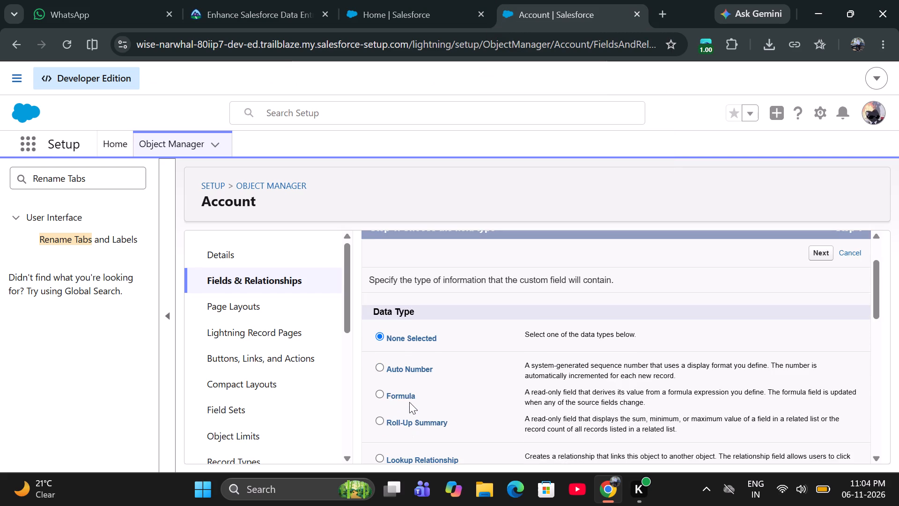
{"action": "scroll", "coordinate": [409, 402], "scroll_direction": "down", "scroll_amount": 2}
{"action": "left_click", "coordinate": [380, 391]}
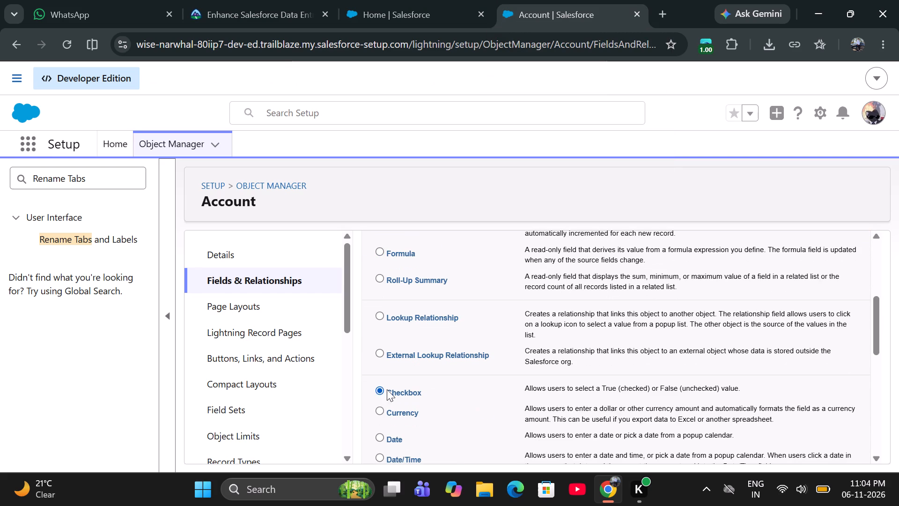
{"action": "scroll", "coordinate": [460, 393], "scroll_direction": "down", "scroll_amount": 1}
{"action": "scroll", "coordinate": [460, 393], "scroll_direction": "up", "scroll_amount": 1}
{"action": "scroll", "coordinate": [460, 394], "scroll_direction": "down", "scroll_amount": 1}
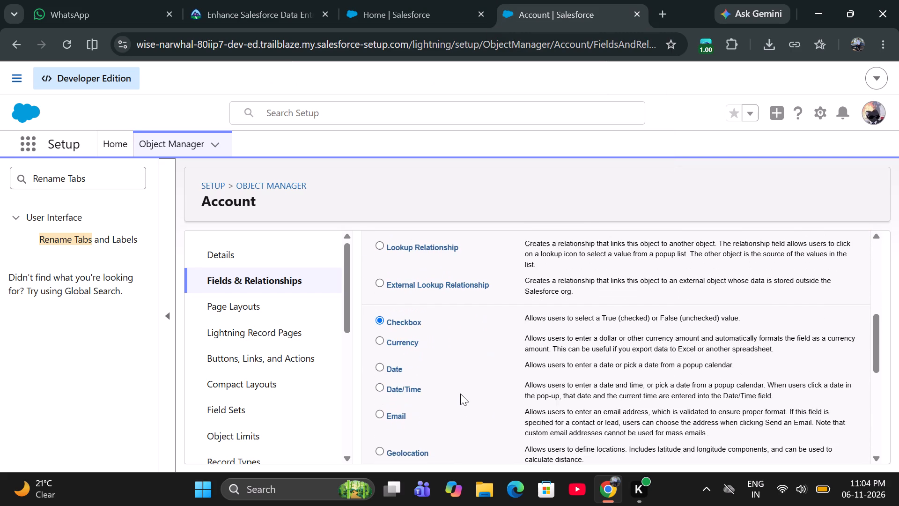
{"action": "scroll", "coordinate": [460, 394], "scroll_direction": "up", "scroll_amount": 7}
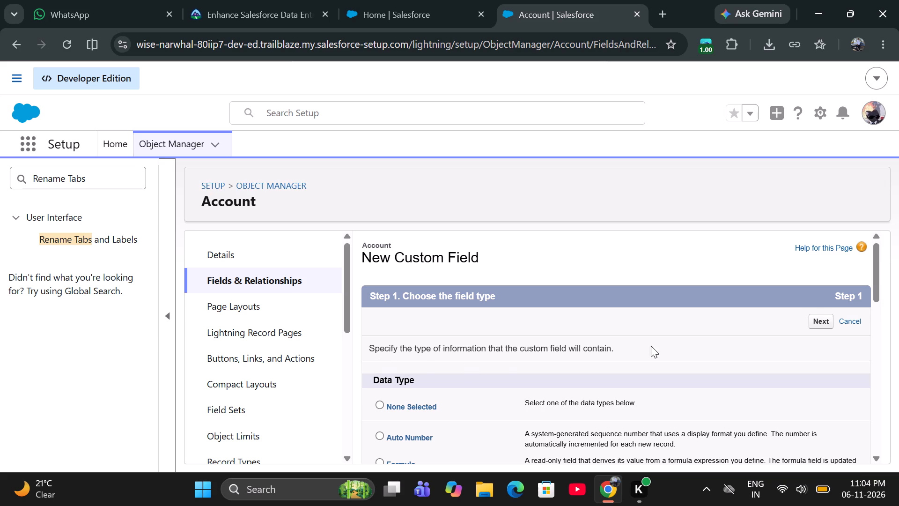
{"action": "left_click", "coordinate": [825, 320]}
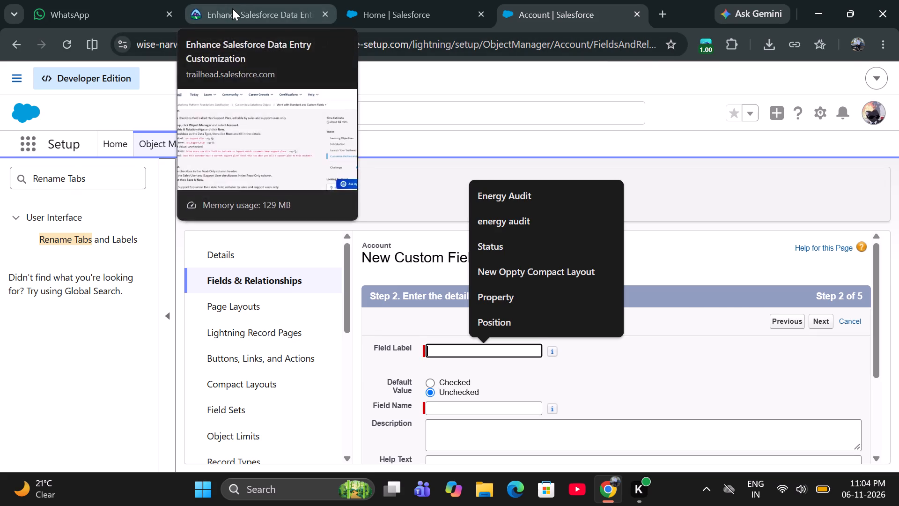
Copy the label Has Support Plan from Trailhead into the Field Label, checking the required field name against the instructions.
{"action": "left_click", "coordinate": [232, 8]}
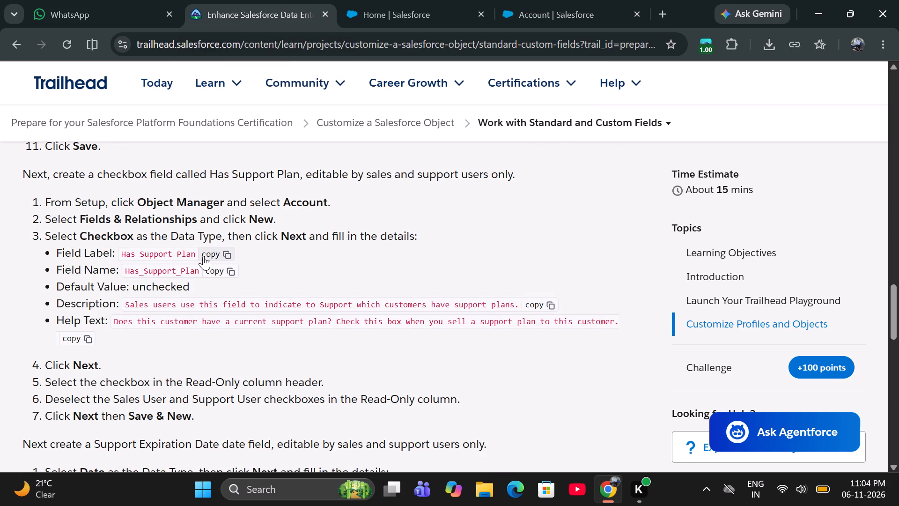
{"action": "left_click", "coordinate": [223, 252]}
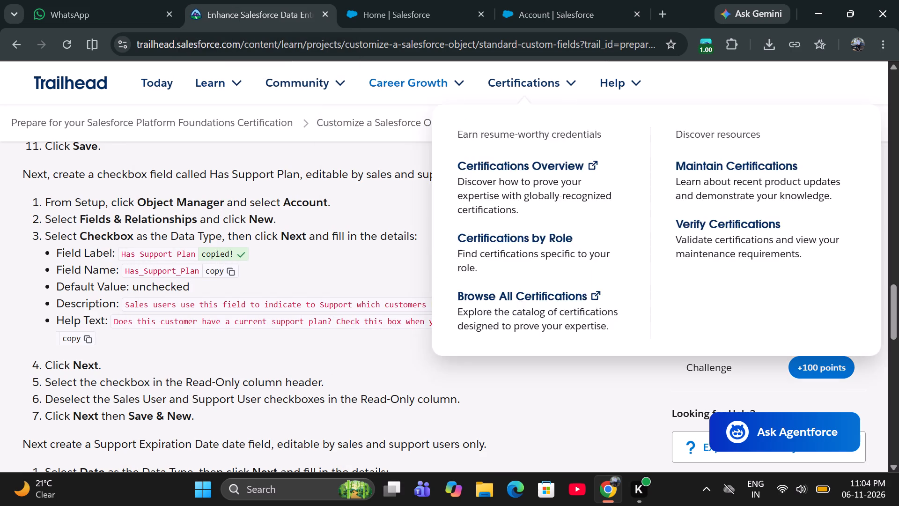
{"action": "left_click", "coordinate": [521, 15]}
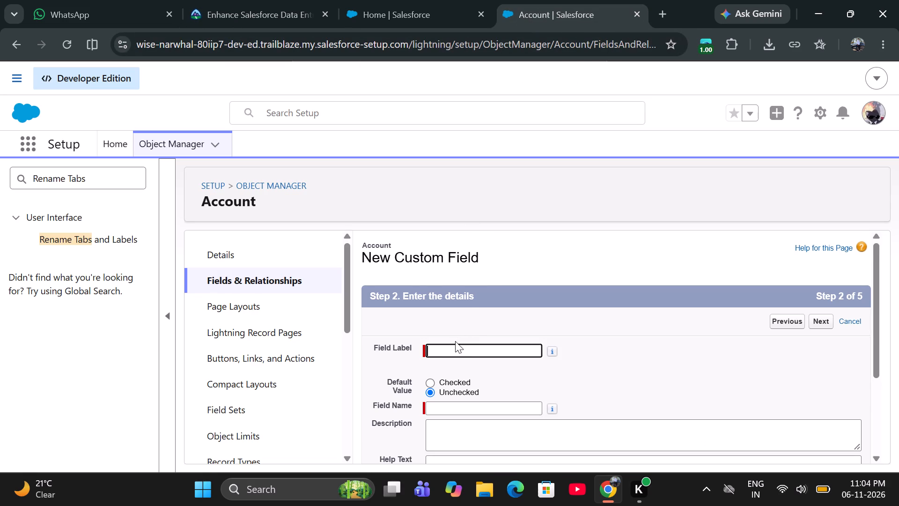
{"action": "right_click", "coordinate": [449, 350]}
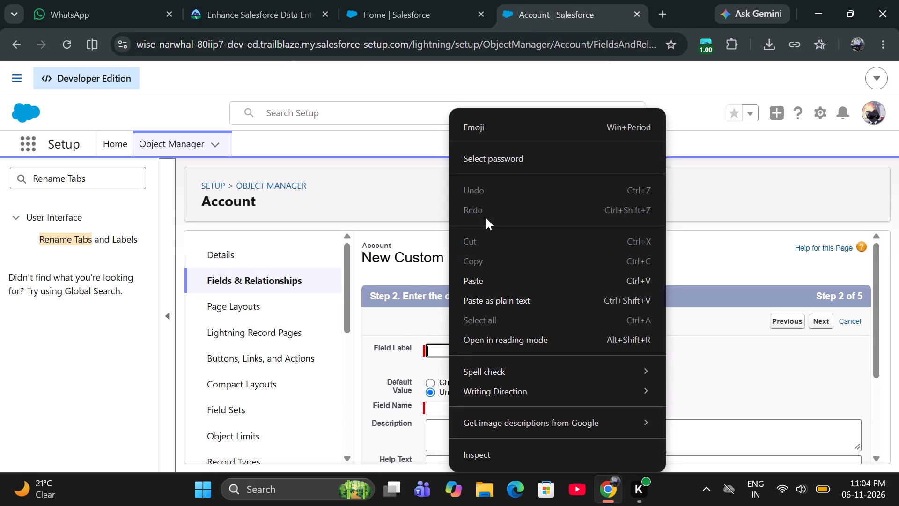
{"action": "left_click", "coordinate": [482, 282]}
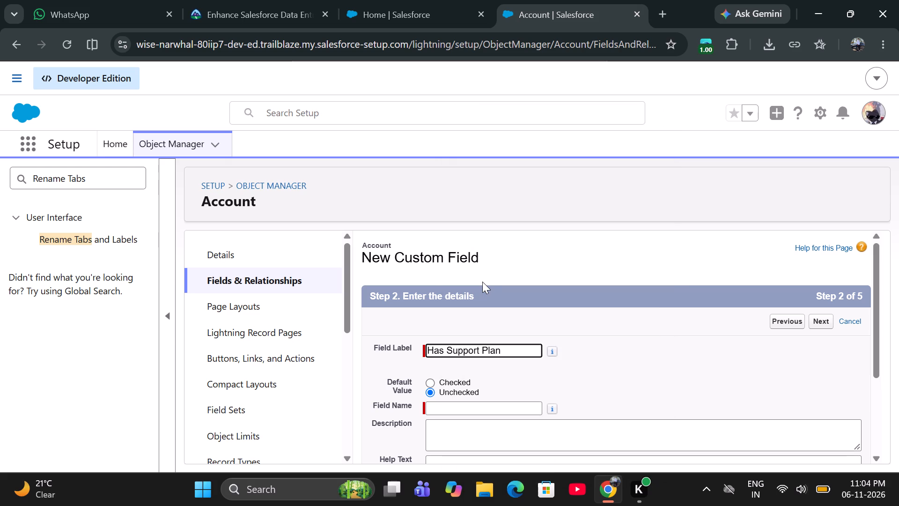
{"action": "left_click", "coordinate": [276, 12]}
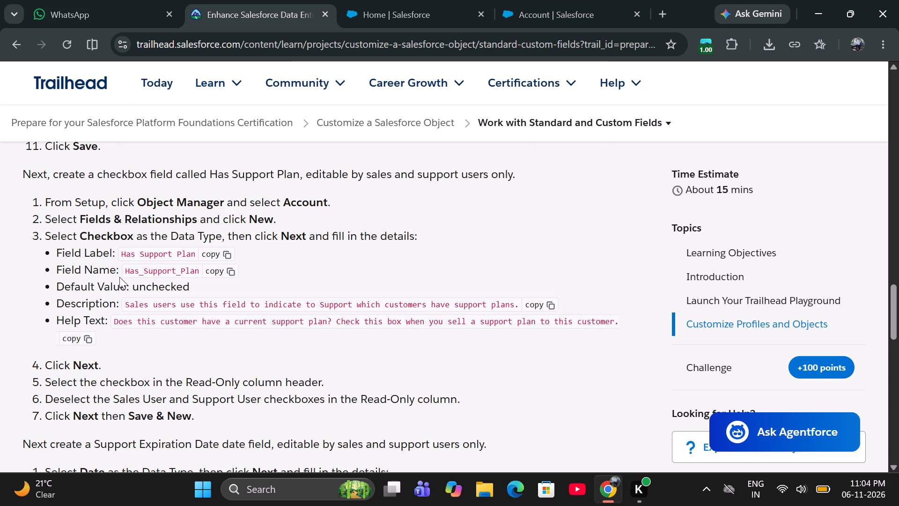
{"action": "left_click", "coordinate": [551, 10]}
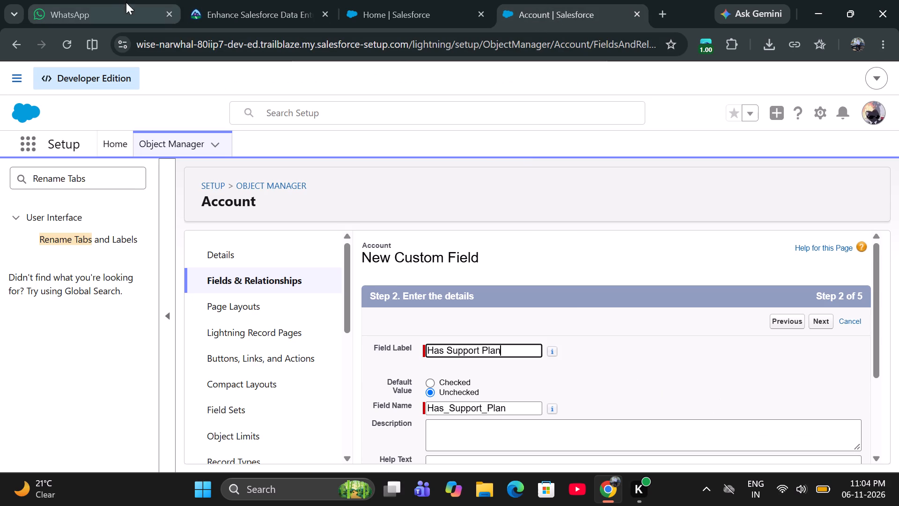
Copy the Trailhead description into the field's Description: "Sales users use this field to indicate to Support which customers have support plans.".
{"action": "left_click", "coordinate": [209, 20]}
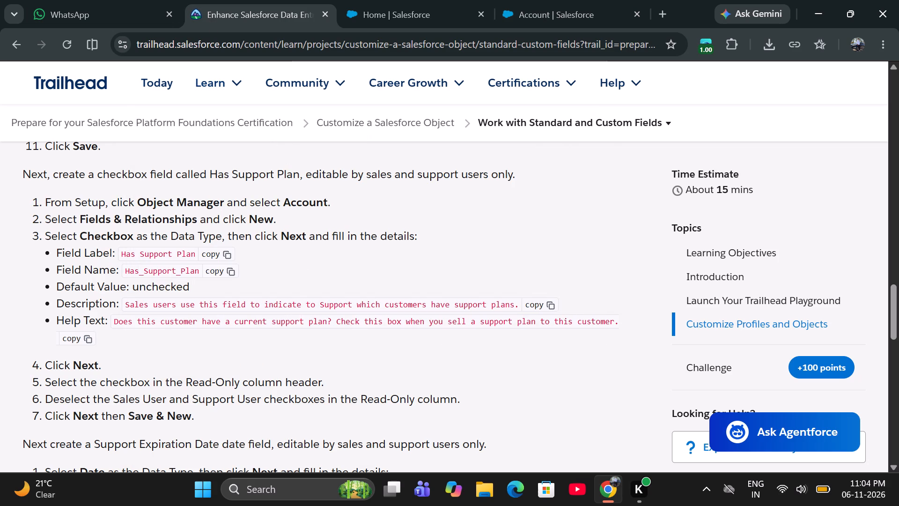
{"action": "left_click", "coordinate": [528, 303]}
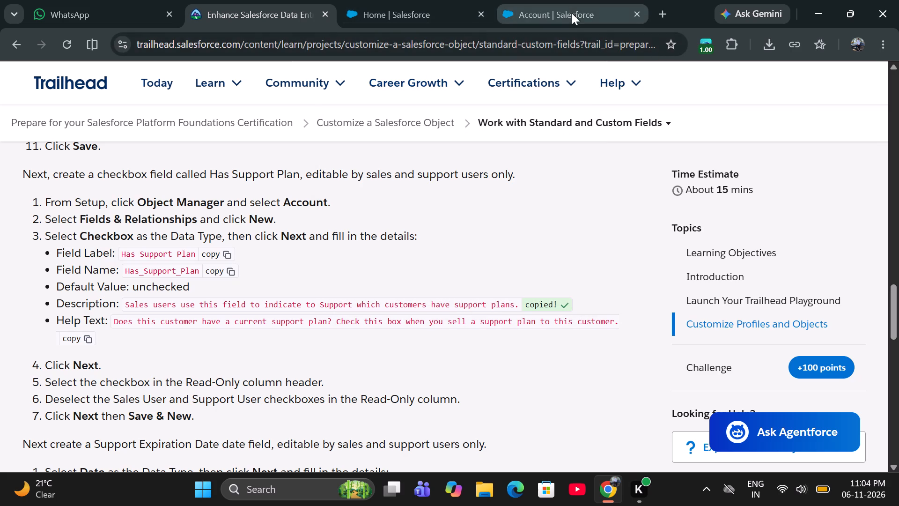
{"action": "left_click", "coordinate": [572, 13]}
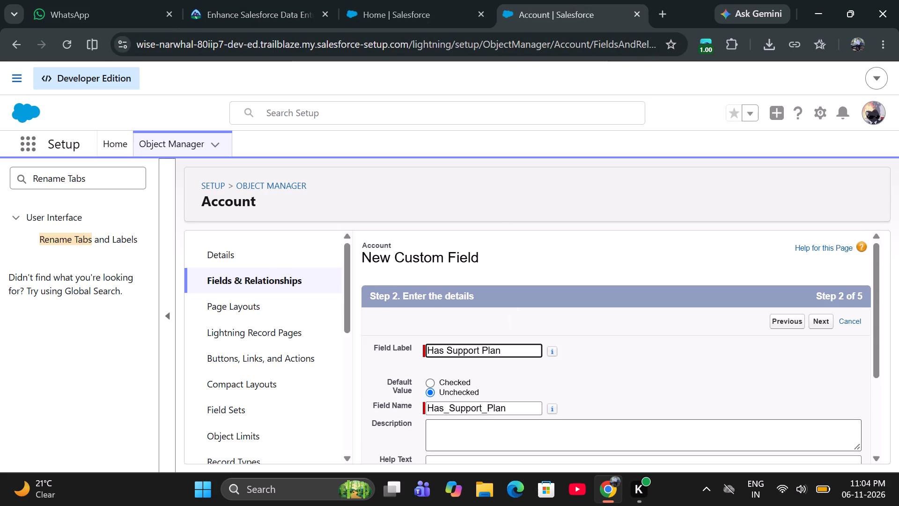
{"action": "left_click", "coordinate": [451, 429]}
{"action": "right_click", "coordinate": [450, 429]}
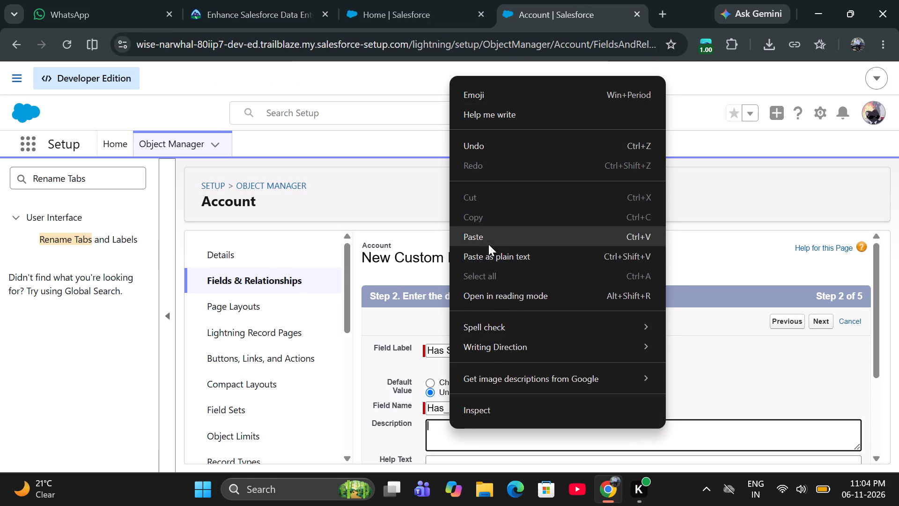
{"action": "left_click", "coordinate": [488, 237]}
Copy the Help Text from Trailhead: "Does this customer have a current support plan? Check this box when you sell a support plan to this customer.".
{"action": "left_click", "coordinate": [479, 457]}
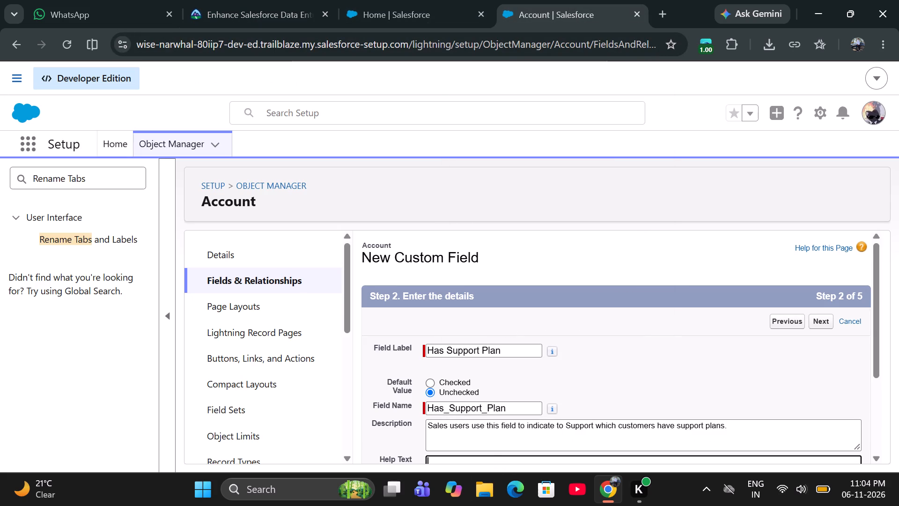
{"action": "left_click", "coordinate": [251, 13]}
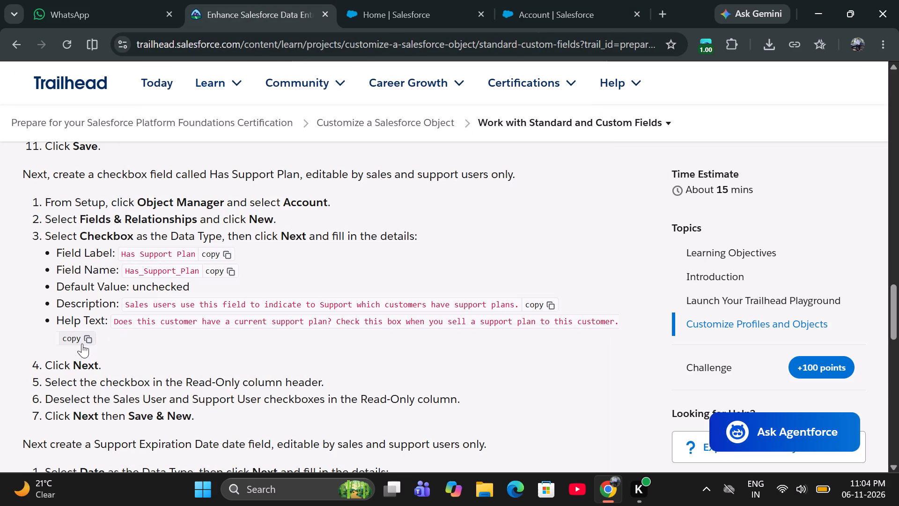
{"action": "left_click", "coordinate": [81, 342]}
{"action": "left_click", "coordinate": [534, 15]}
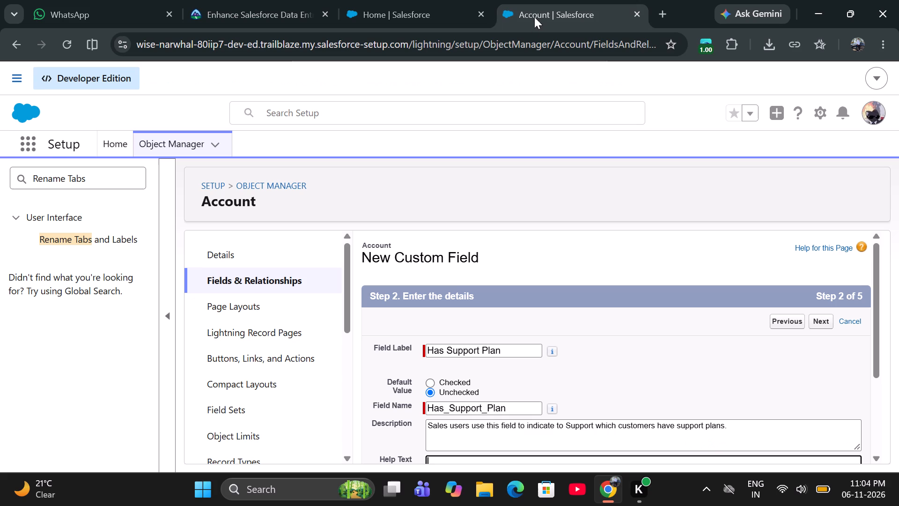
{"action": "scroll", "coordinate": [367, 398], "scroll_direction": "down", "scroll_amount": 1}
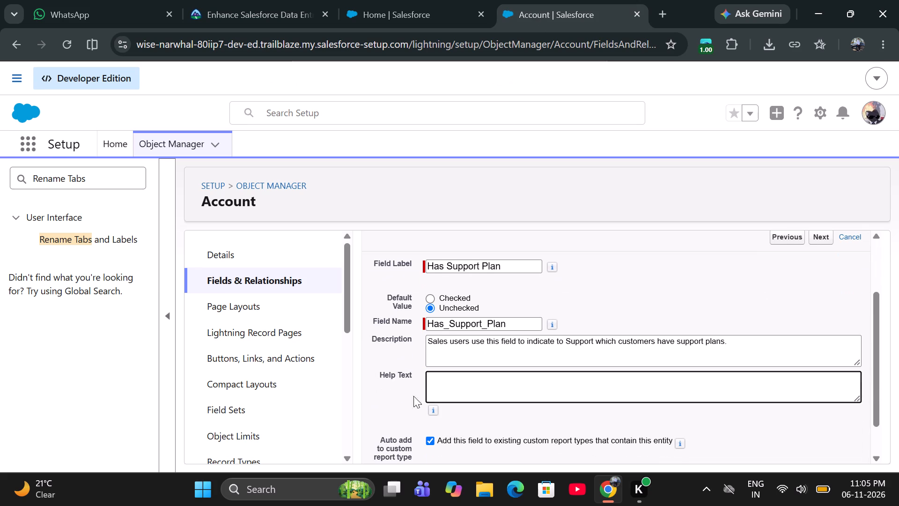
{"action": "right_click", "coordinate": [451, 383]}
{"action": "left_click", "coordinate": [488, 191]}
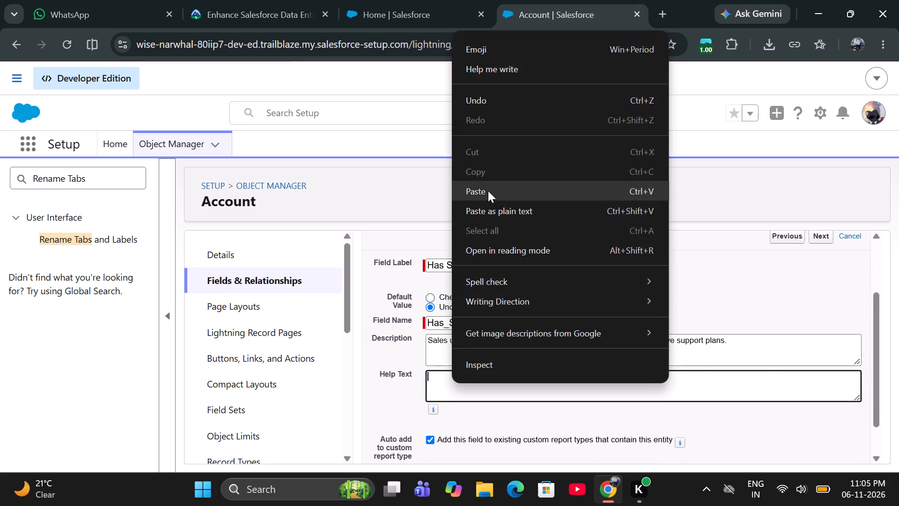
Continue to field-level security, check the Trailhead instructions, and make Has Support Plan Read-Only for all profiles.
{"action": "left_click", "coordinate": [243, 20]}
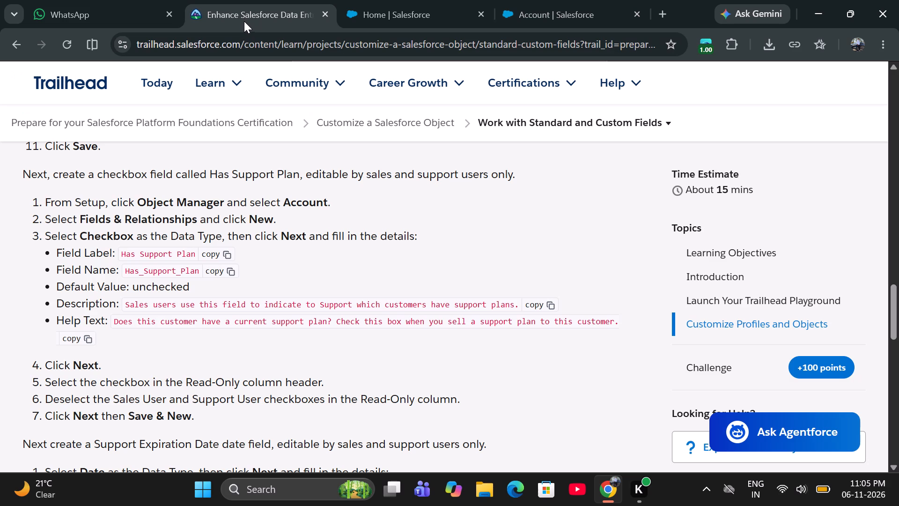
{"action": "left_click", "coordinate": [545, 10]}
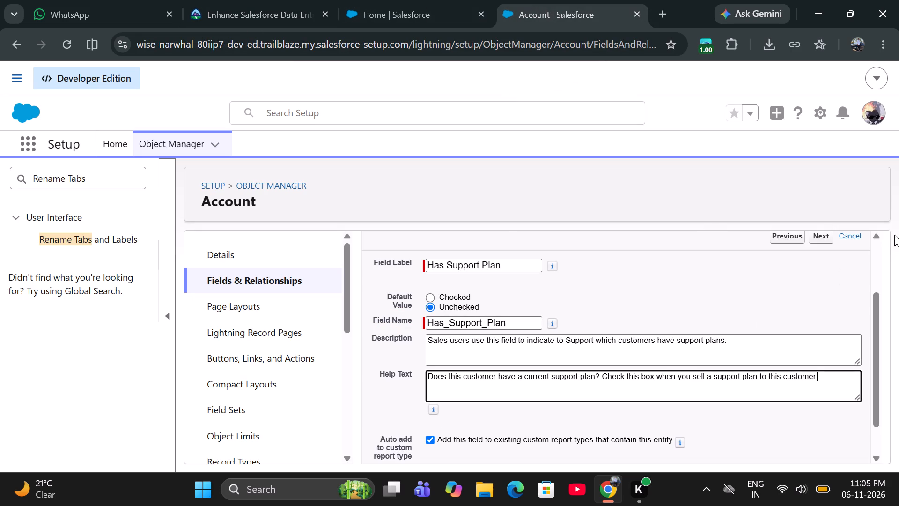
{"action": "left_click", "coordinate": [819, 241]}
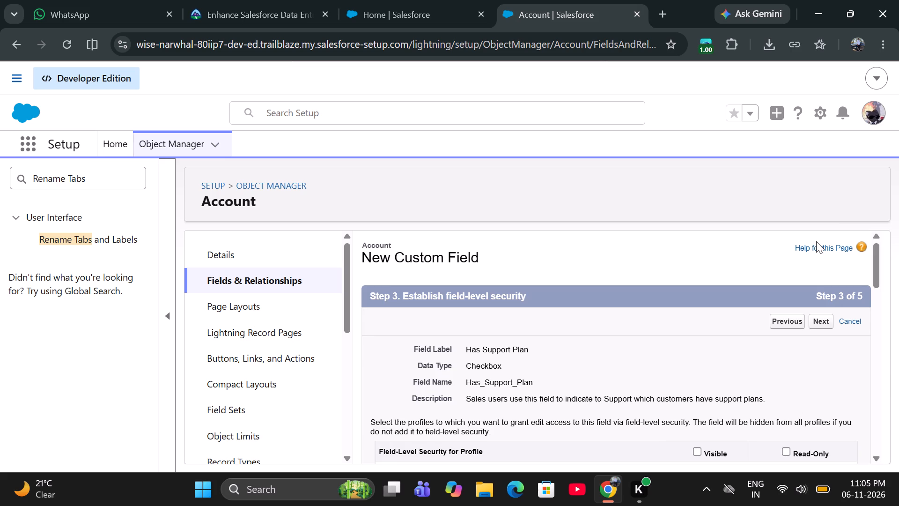
{"action": "left_click", "coordinate": [249, 17]}
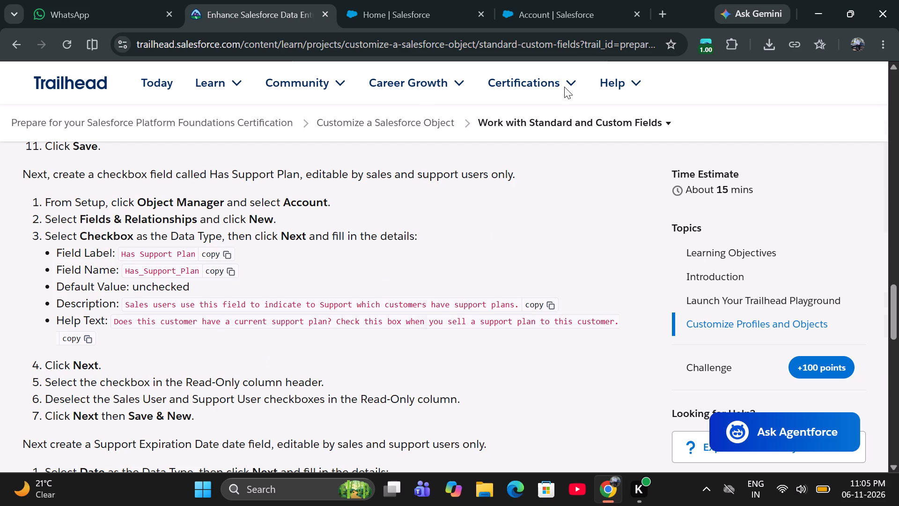
{"action": "left_click", "coordinate": [567, 9]}
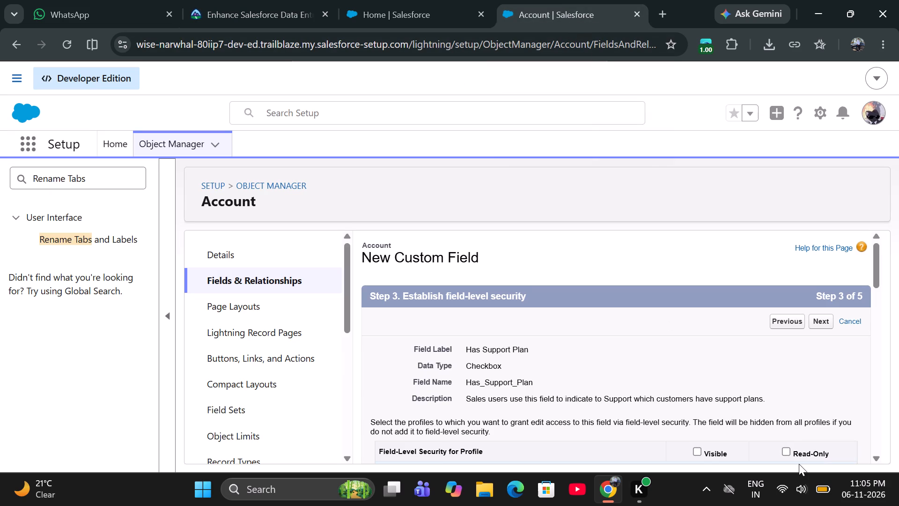
{"action": "scroll", "coordinate": [792, 459], "scroll_direction": "down", "scroll_amount": 2}
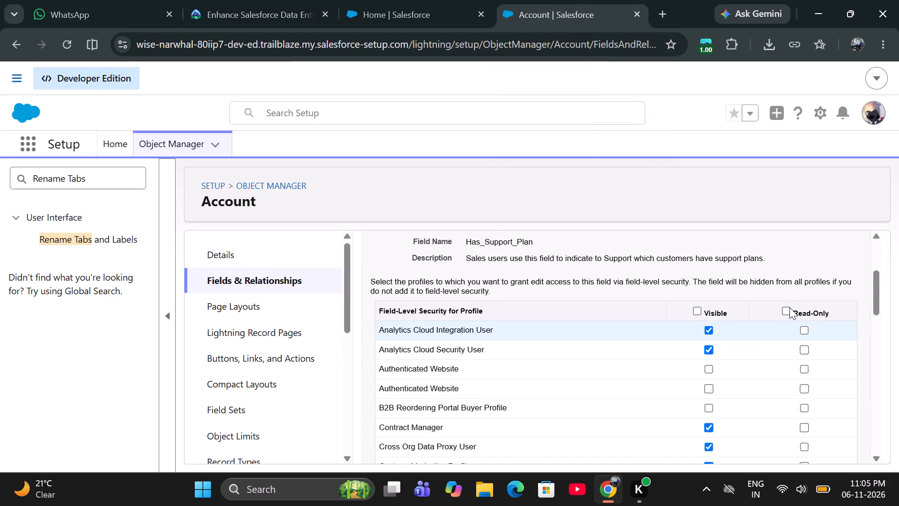
{"action": "left_click", "coordinate": [788, 307]}
{"action": "scroll", "coordinate": [787, 309], "scroll_direction": "down", "scroll_amount": 1}
{"action": "left_click", "coordinate": [787, 244]}
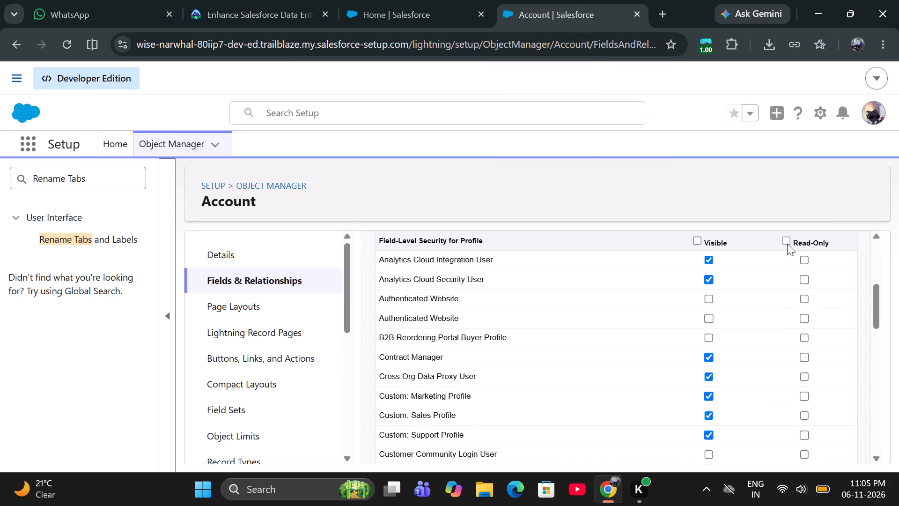
{"action": "scroll", "coordinate": [742, 298], "scroll_direction": "up", "scroll_amount": 1}
{"action": "scroll", "coordinate": [742, 299], "scroll_direction": "down", "scroll_amount": 1}
{"action": "scroll", "coordinate": [742, 299], "scroll_direction": "up", "scroll_amount": 1}
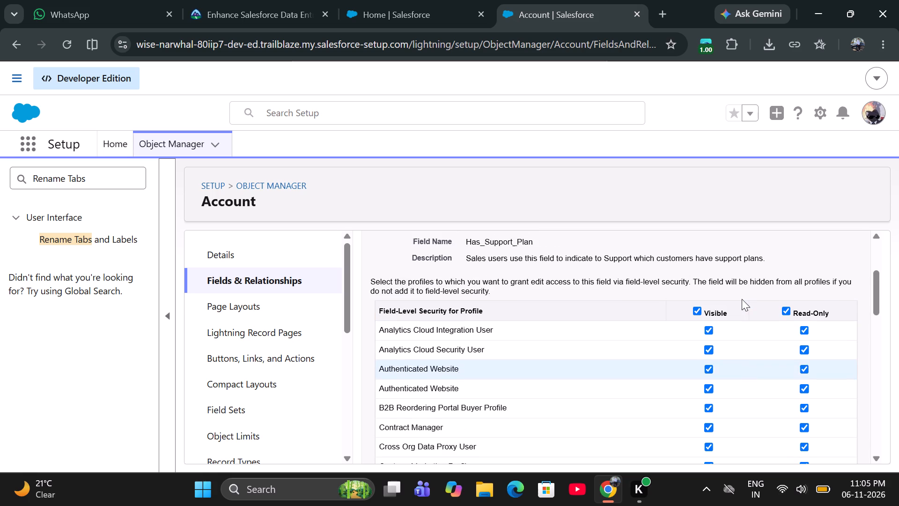
Deselect Read-Only access to Has Support Plan for the Sales User and Support User profiles.
{"action": "scroll", "coordinate": [742, 299], "scroll_direction": "down", "scroll_amount": 7}
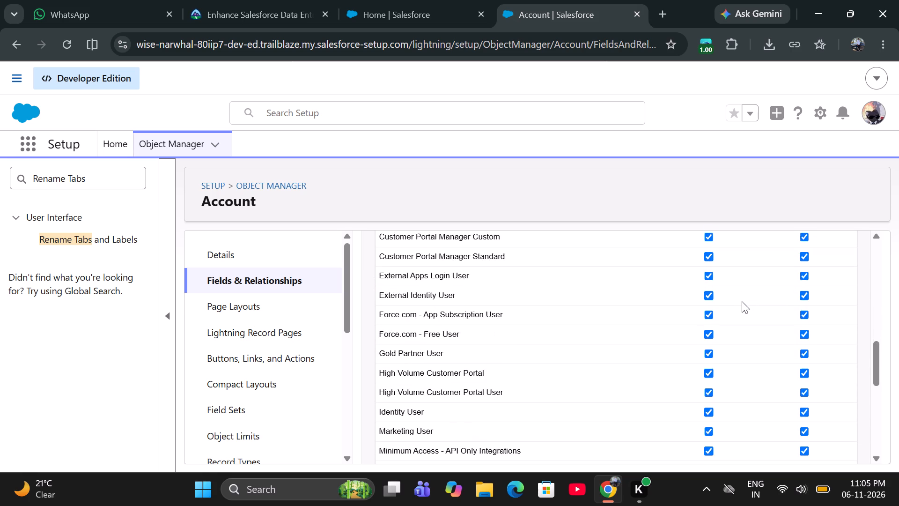
{"action": "scroll", "coordinate": [739, 305], "scroll_direction": "down", "scroll_amount": 2}
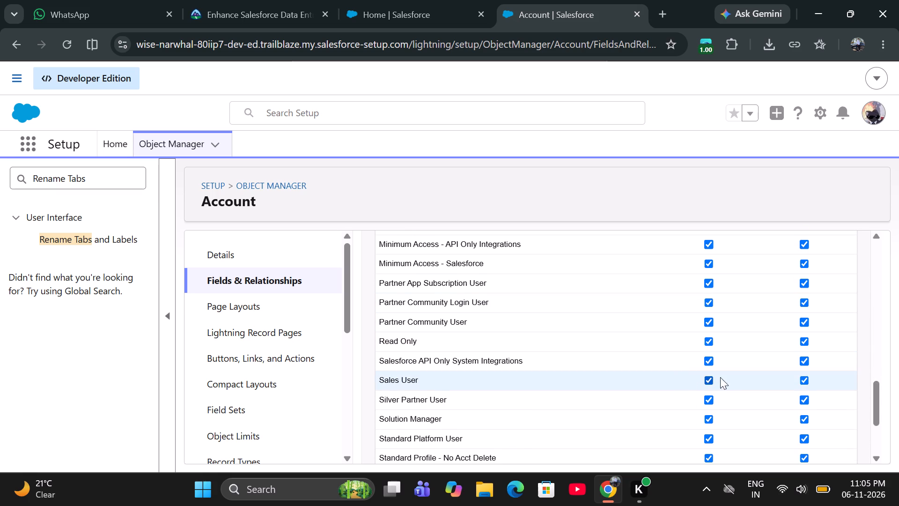
{"action": "left_click", "coordinate": [805, 377]}
{"action": "scroll", "coordinate": [803, 380], "scroll_direction": "down", "scroll_amount": 1}
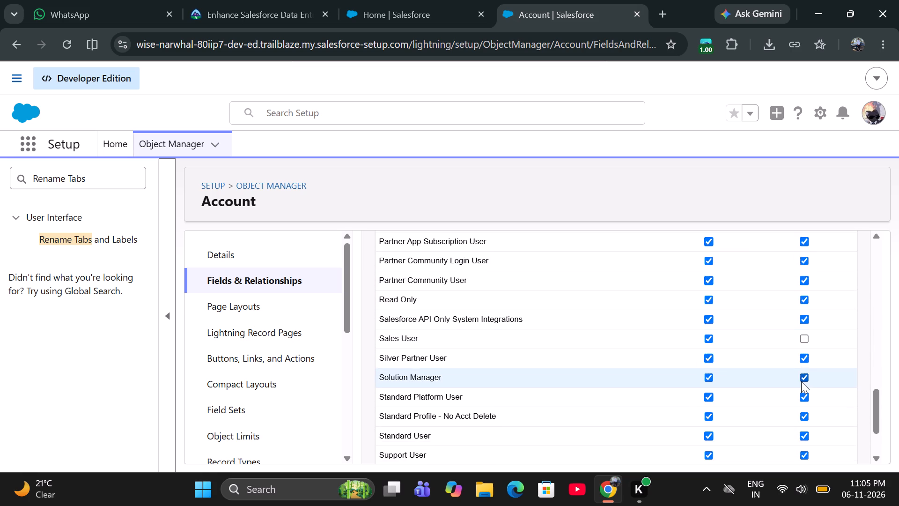
{"action": "scroll", "coordinate": [801, 381], "scroll_direction": "down", "scroll_amount": 1}
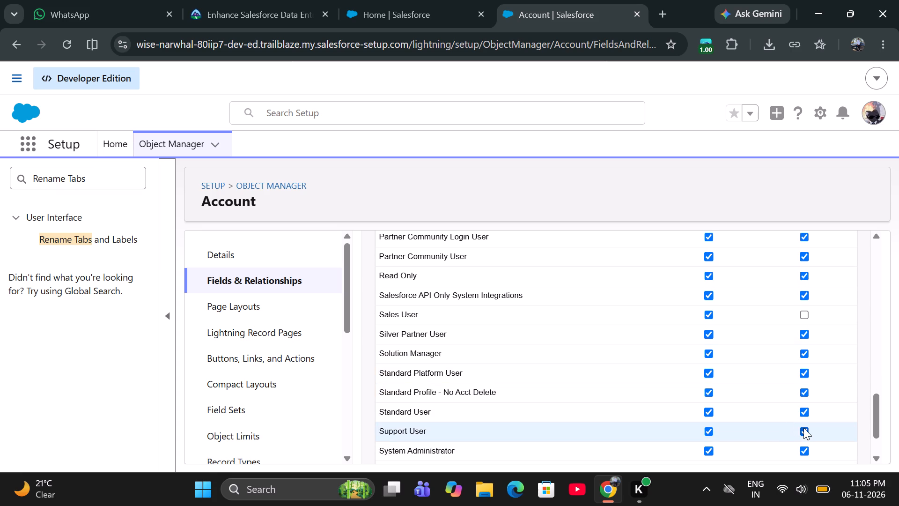
{"action": "left_click", "coordinate": [803, 428]}
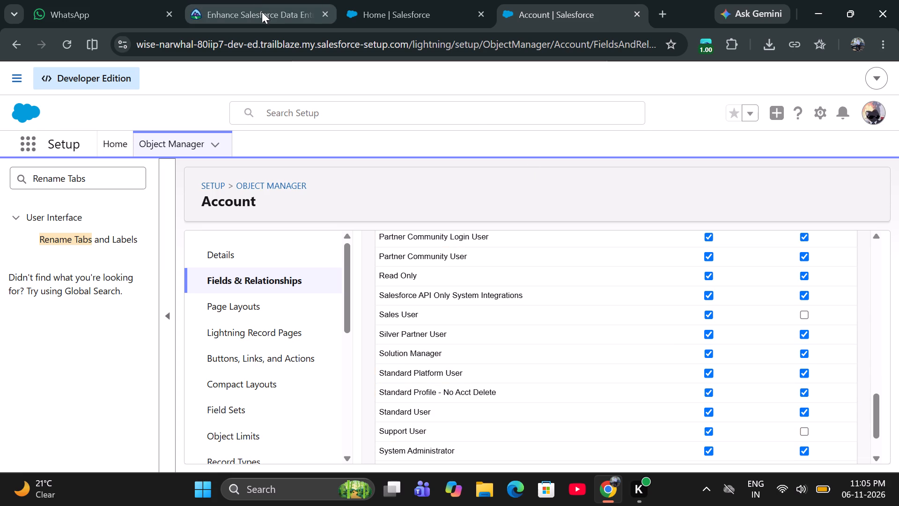
Check the remaining Trailhead instructions, continue to the page layouts, and save Has Support Plan while starting another new Account field.
{"action": "left_click", "coordinate": [265, 18]}
{"action": "scroll", "coordinate": [136, 315], "scroll_direction": "down", "scroll_amount": 1}
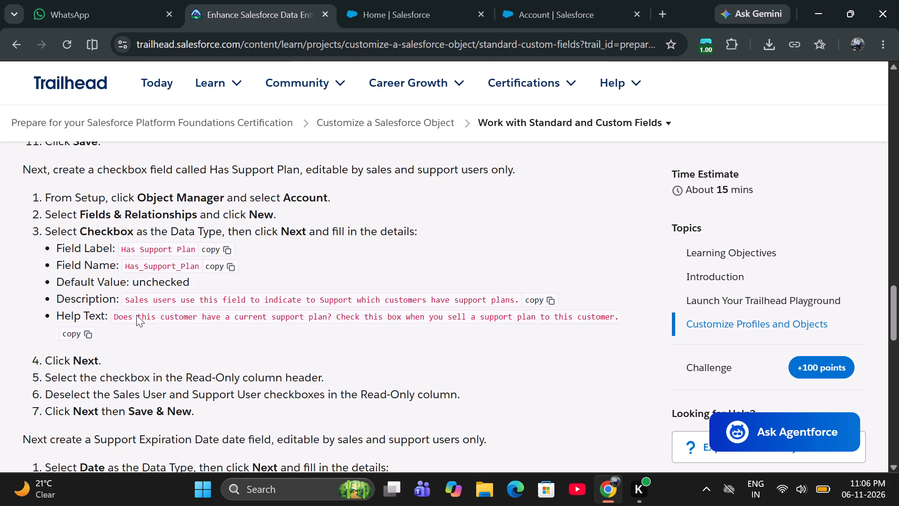
{"action": "scroll", "coordinate": [136, 315], "scroll_direction": "down", "scroll_amount": 2}
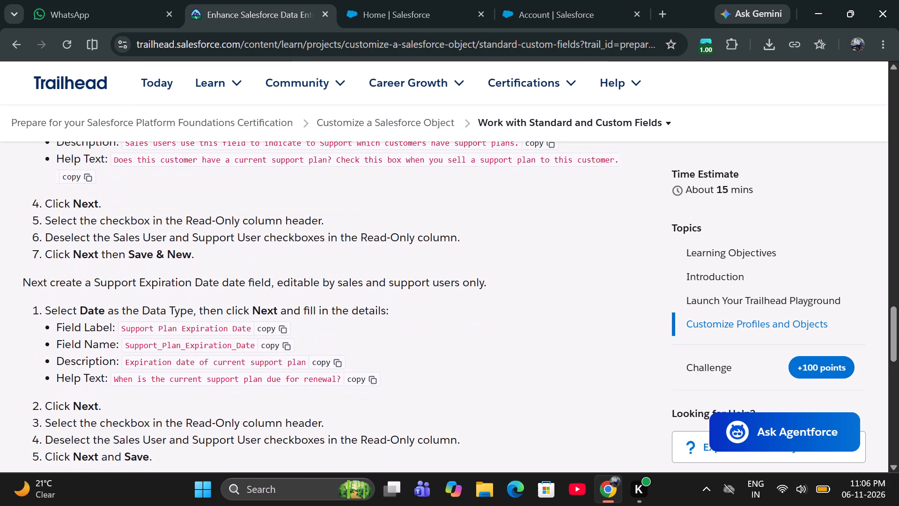
{"action": "left_click", "coordinate": [566, 21]}
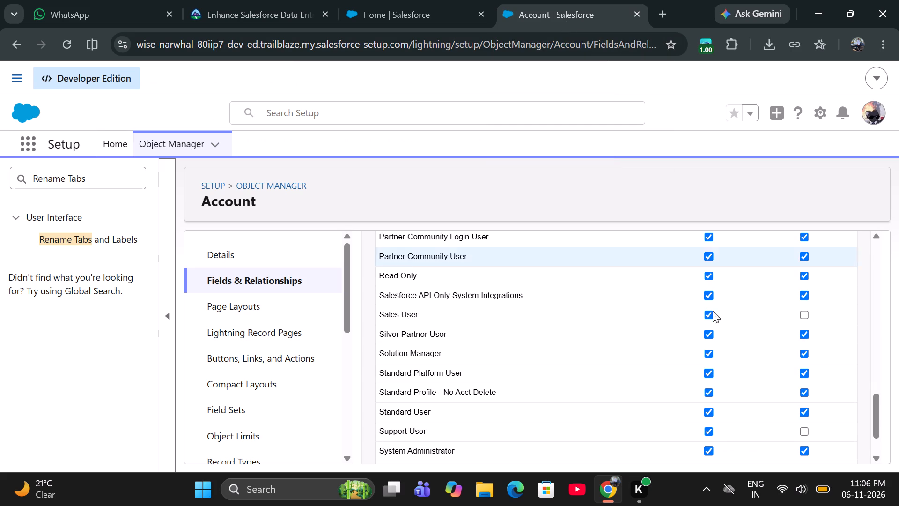
{"action": "scroll", "coordinate": [561, 396], "scroll_direction": "up", "scroll_amount": 5}
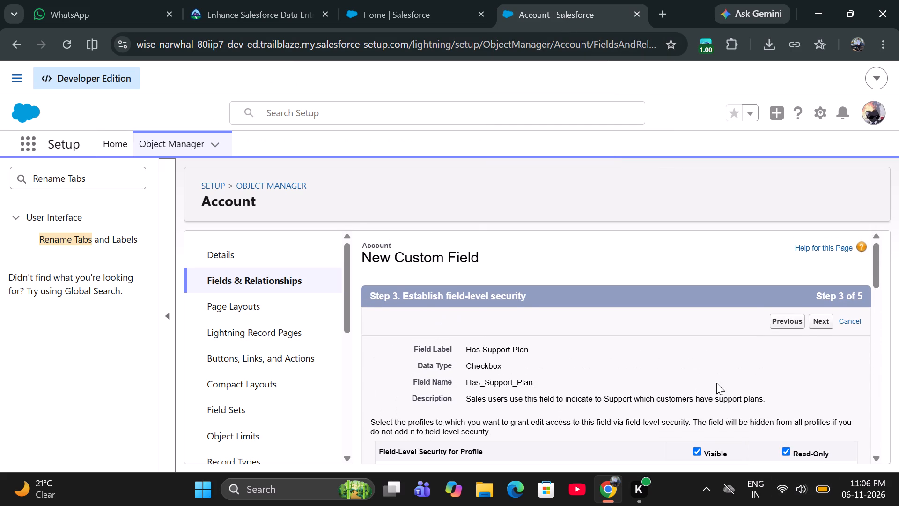
{"action": "left_click", "coordinate": [815, 323]}
{"action": "left_click", "coordinate": [821, 323]}
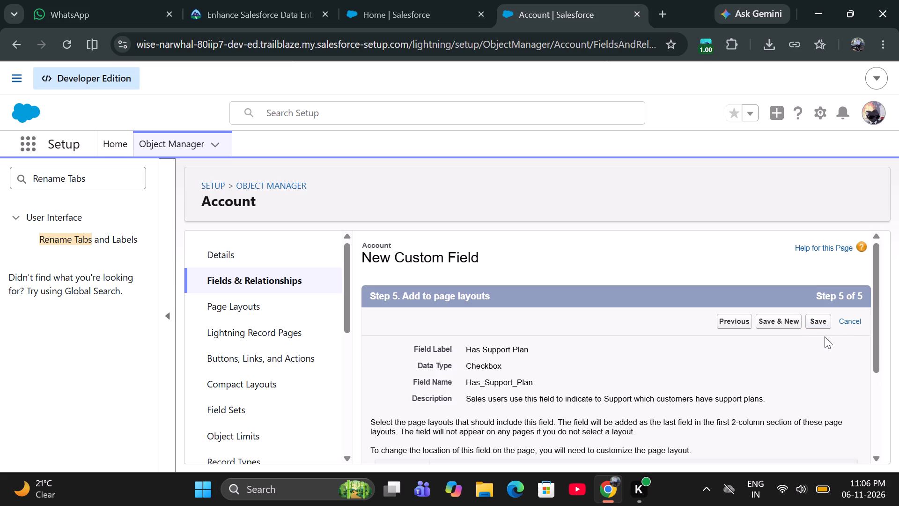
{"action": "left_click", "coordinate": [783, 325]}
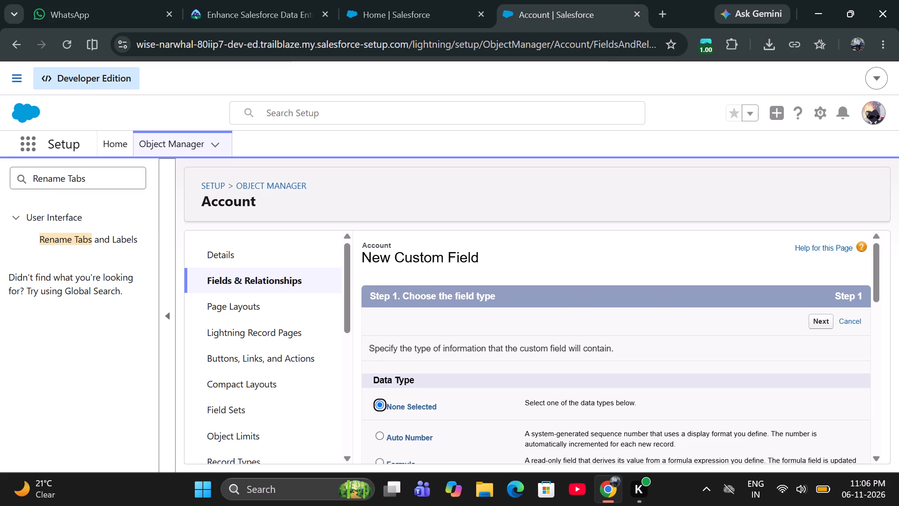
Check the Support Plan Expiration Date instructions in Trailhead, choose Date as the new field's data type, and continue to its details.
{"action": "left_click", "coordinate": [251, 24]}
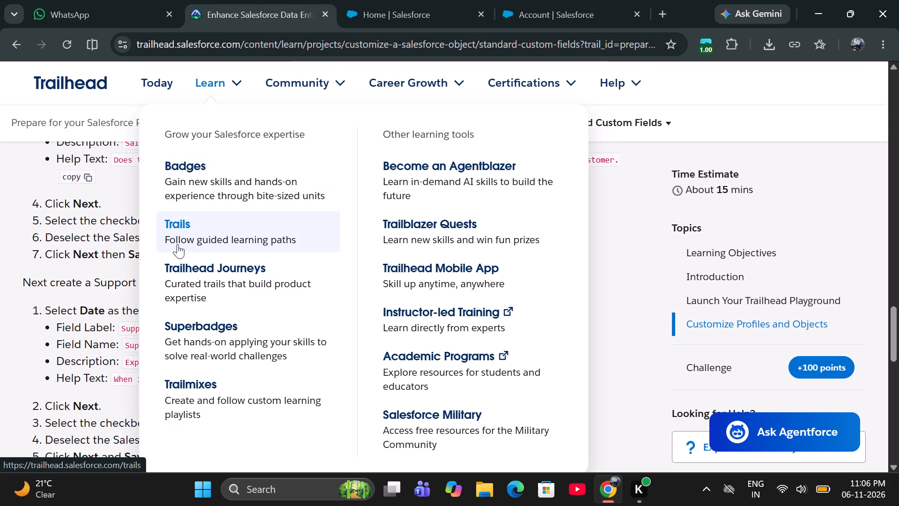
{"action": "scroll", "coordinate": [104, 269], "scroll_direction": "down", "scroll_amount": 2}
{"action": "scroll", "coordinate": [104, 269], "scroll_direction": "up", "scroll_amount": 1}
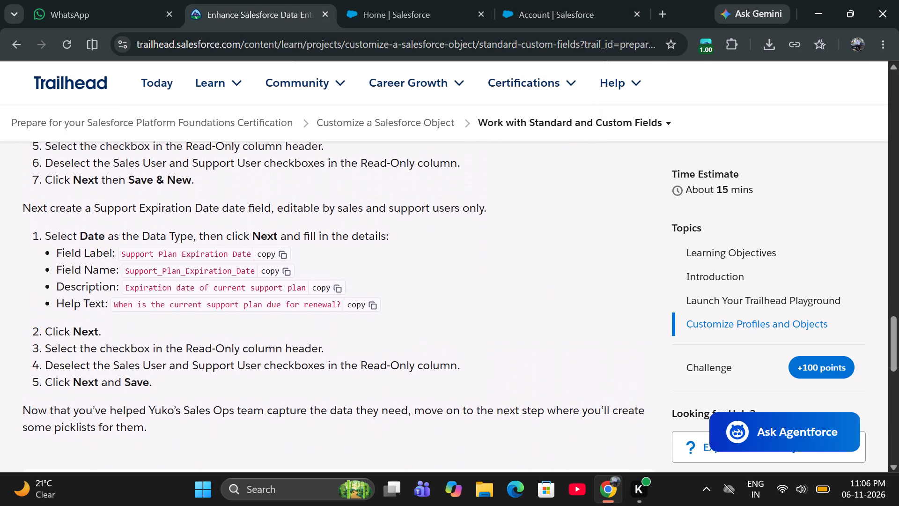
{"action": "scroll", "coordinate": [106, 270], "scroll_direction": "up", "scroll_amount": 1}
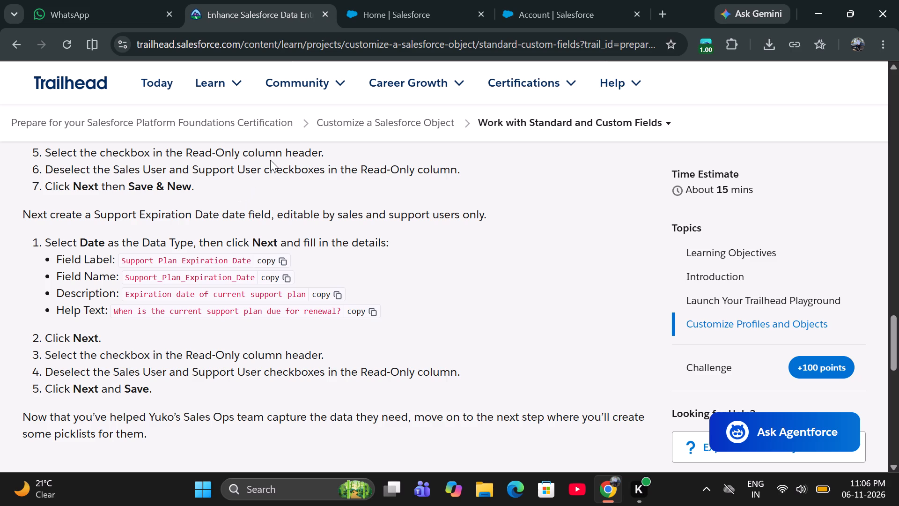
{"action": "left_click", "coordinate": [545, 22]}
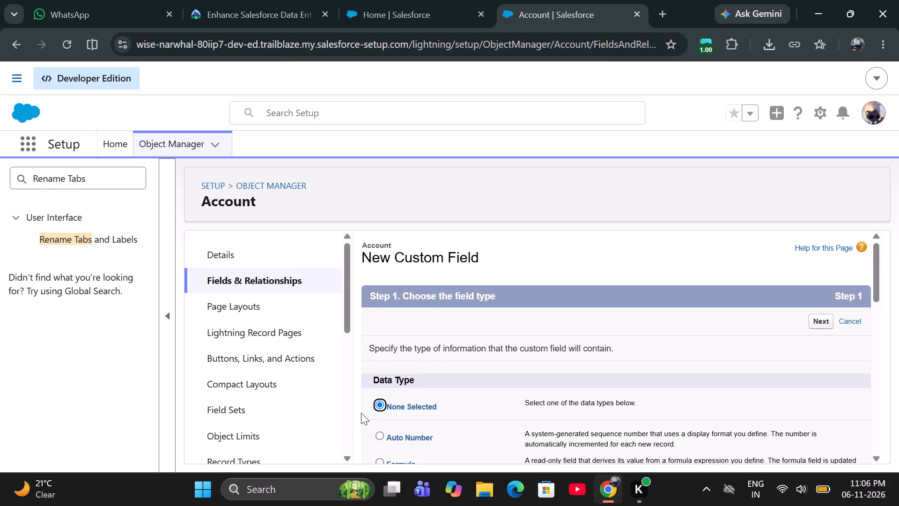
{"action": "scroll", "coordinate": [357, 422], "scroll_direction": "down", "scroll_amount": 2}
{"action": "scroll", "coordinate": [405, 411], "scroll_direction": "down", "scroll_amount": 1}
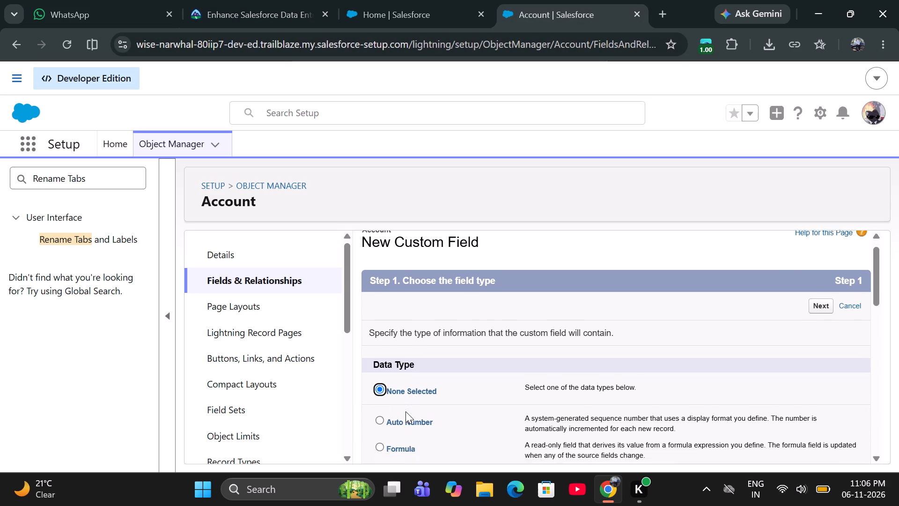
{"action": "scroll", "coordinate": [405, 411], "scroll_direction": "down", "scroll_amount": 3}
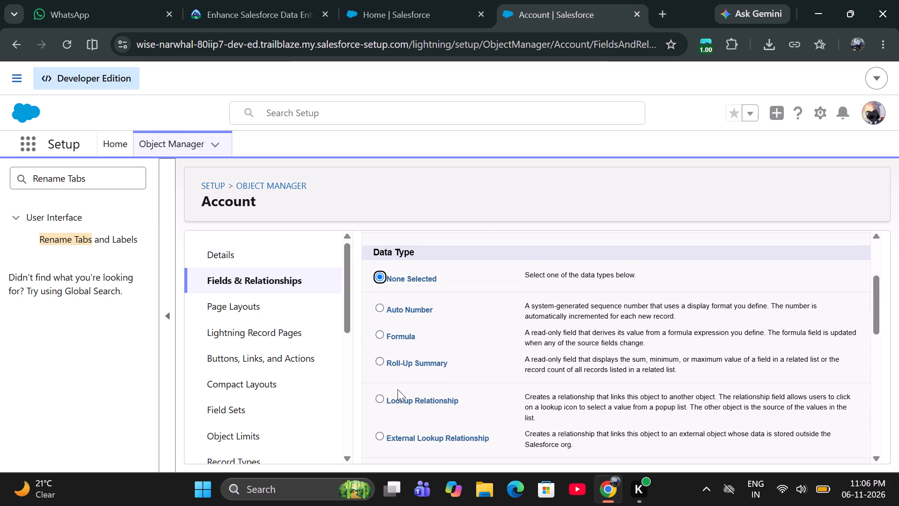
{"action": "scroll", "coordinate": [397, 389], "scroll_direction": "down", "scroll_amount": 3}
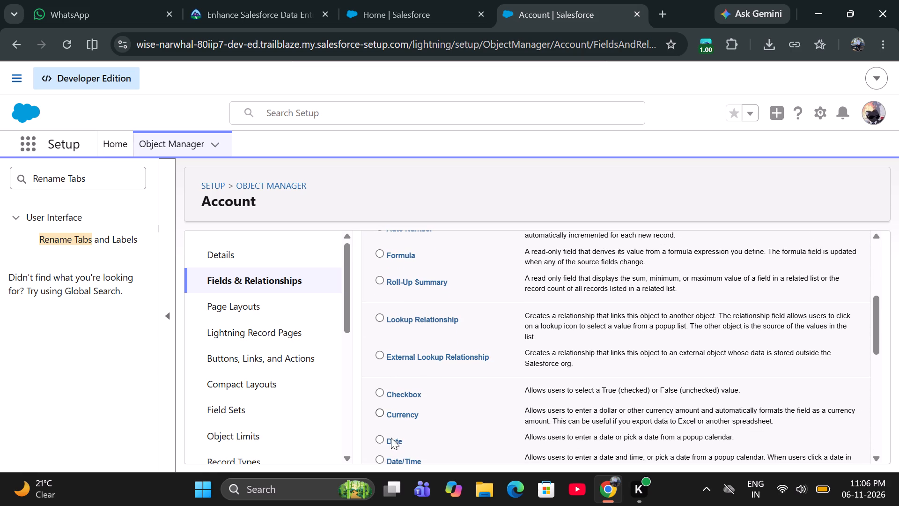
{"action": "left_click", "coordinate": [380, 442]}
{"action": "scroll", "coordinate": [534, 432], "scroll_direction": "up", "scroll_amount": 2}
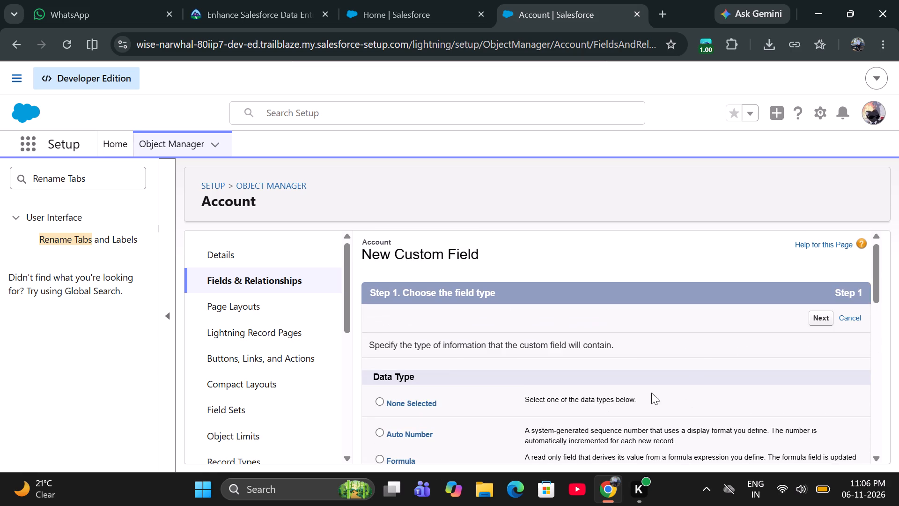
{"action": "left_click", "coordinate": [812, 322]}
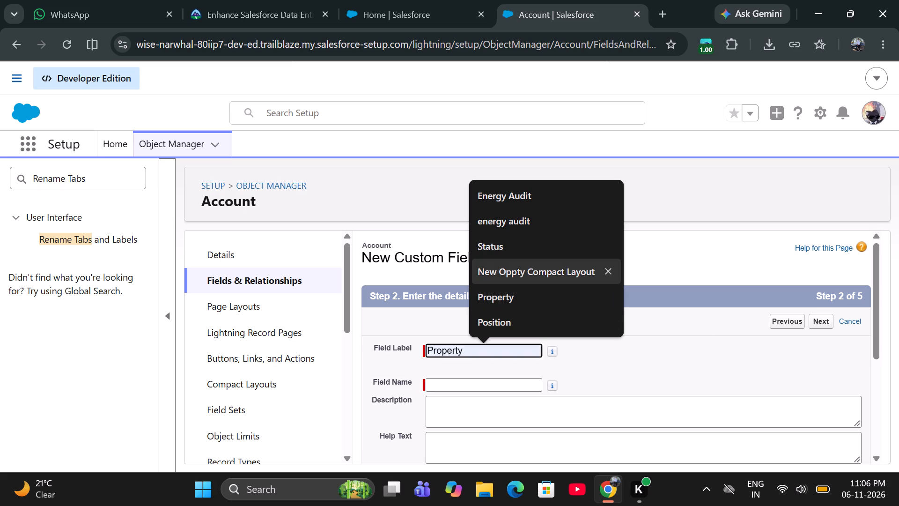
Copy the field label from Trailhead into the new Account field as Support Plan Expiration Date and let the field name fill in.
{"action": "left_click", "coordinate": [249, 0]}
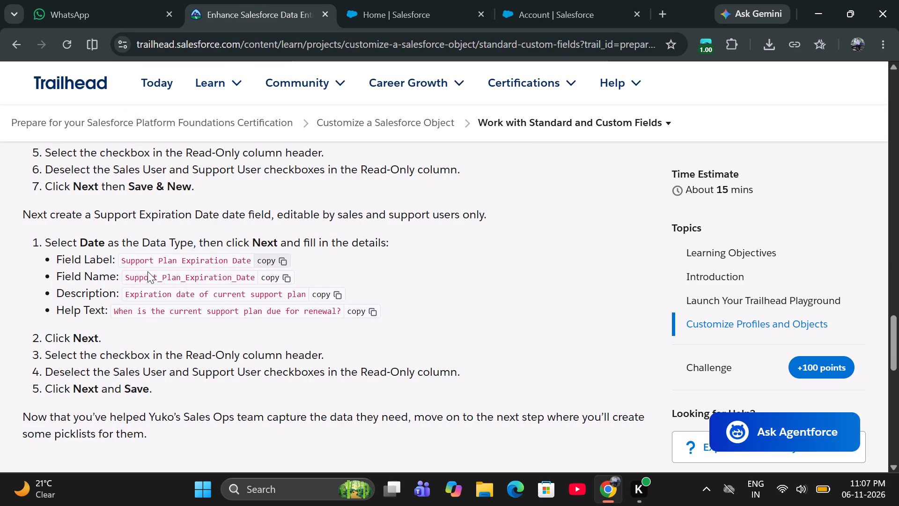
{"action": "left_click", "coordinate": [280, 260]}
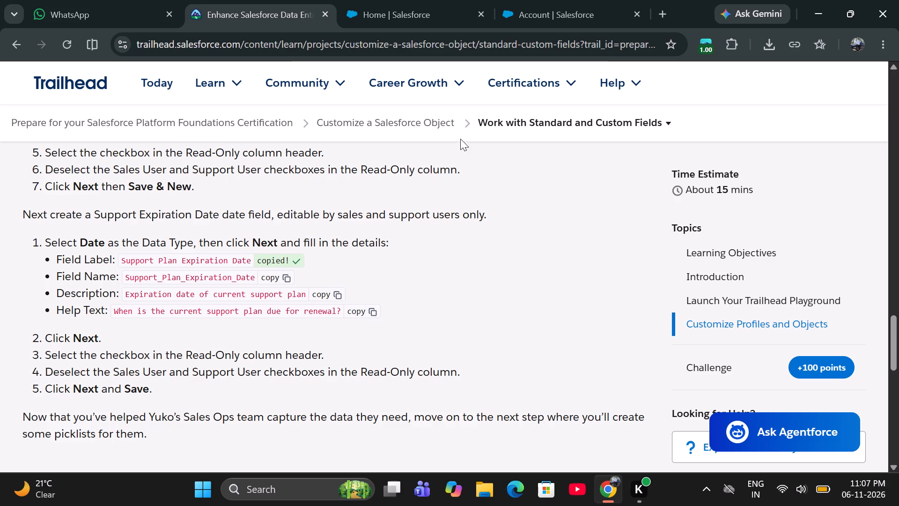
{"action": "left_click", "coordinate": [513, 16]}
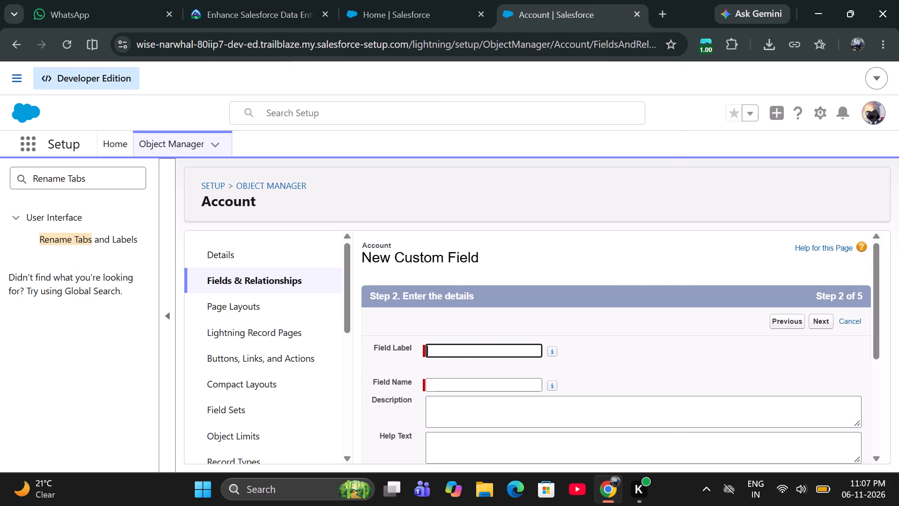
{"action": "right_click", "coordinate": [457, 349]}
{"action": "left_click", "coordinate": [492, 286]}
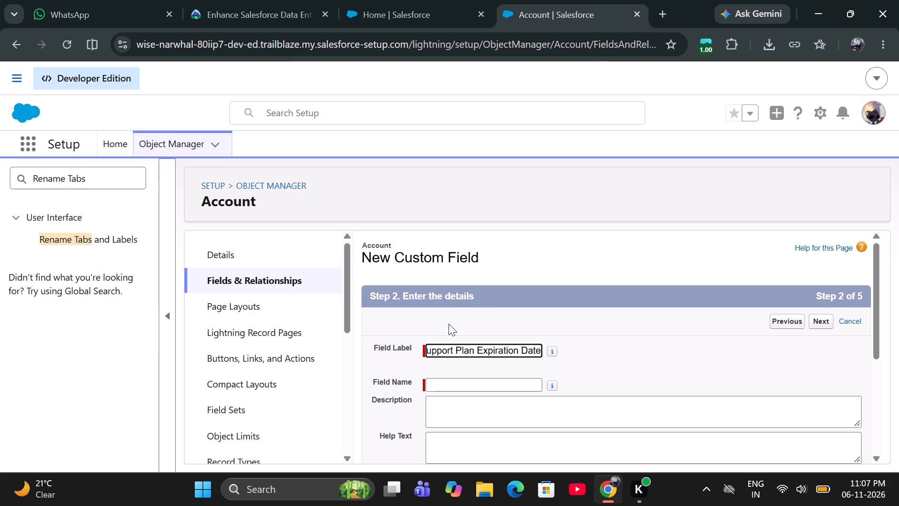
{"action": "left_click", "coordinate": [623, 372]}
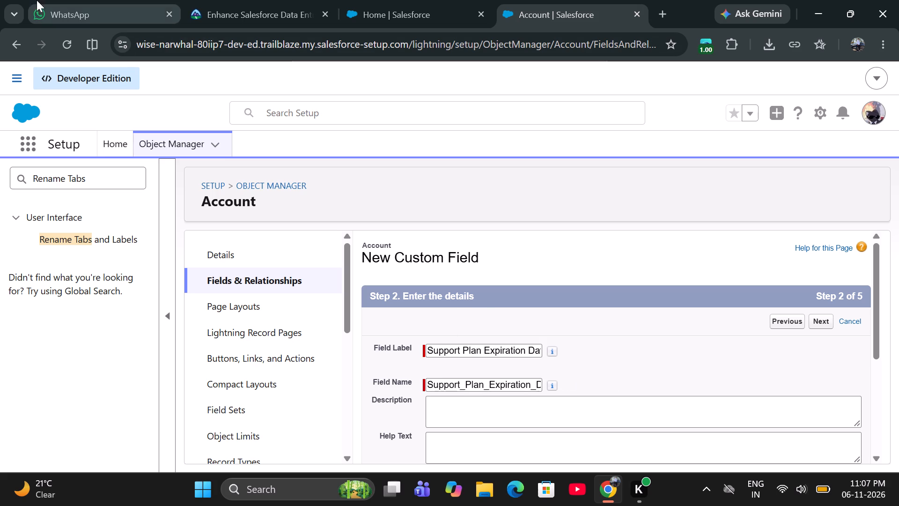
Copy the description from Trailhead and enter "Expiration date of current support plan" as the new field's description.
{"action": "left_click", "coordinate": [203, 8]}
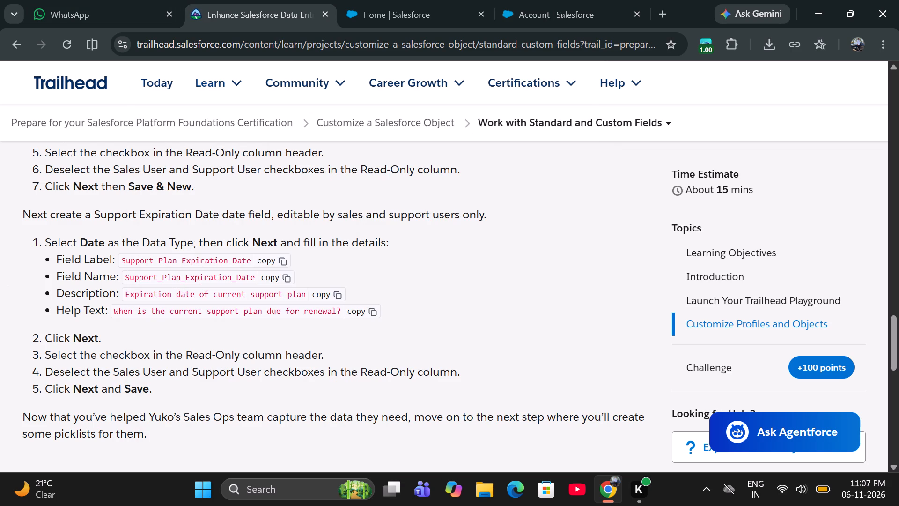
{"action": "left_click", "coordinate": [334, 299]}
{"action": "left_click", "coordinate": [520, 0]}
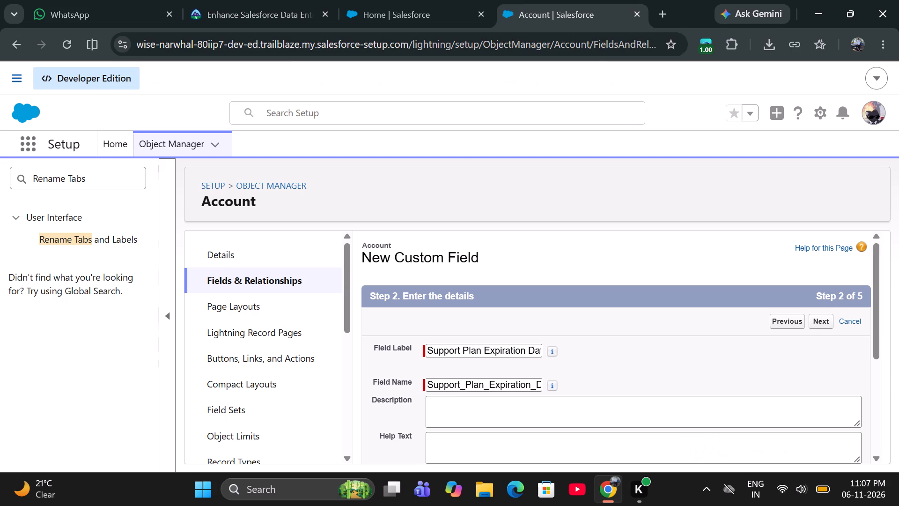
{"action": "right_click", "coordinate": [435, 417]}
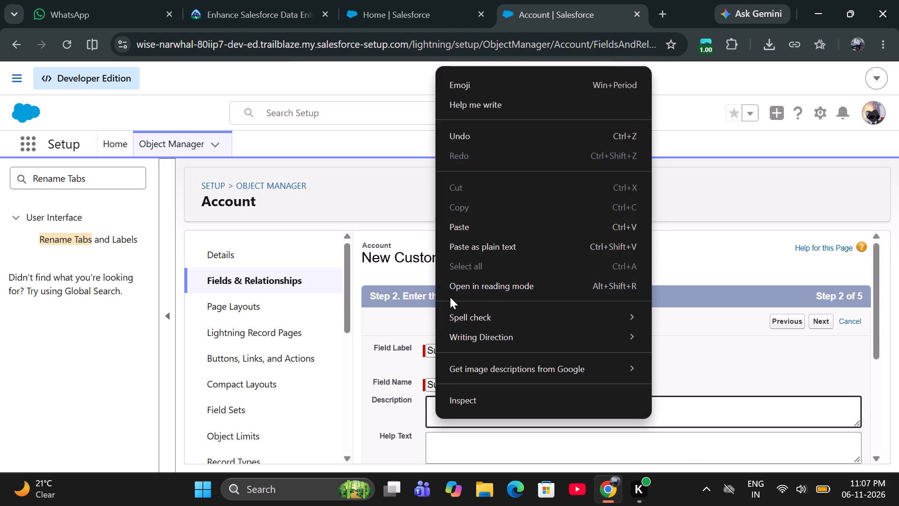
{"action": "left_click", "coordinate": [475, 235]}
Copy the help text from Trailhead and enter "When is the current support plan due for renewal?" as the new field's help text.
{"action": "left_click", "coordinate": [250, 13]}
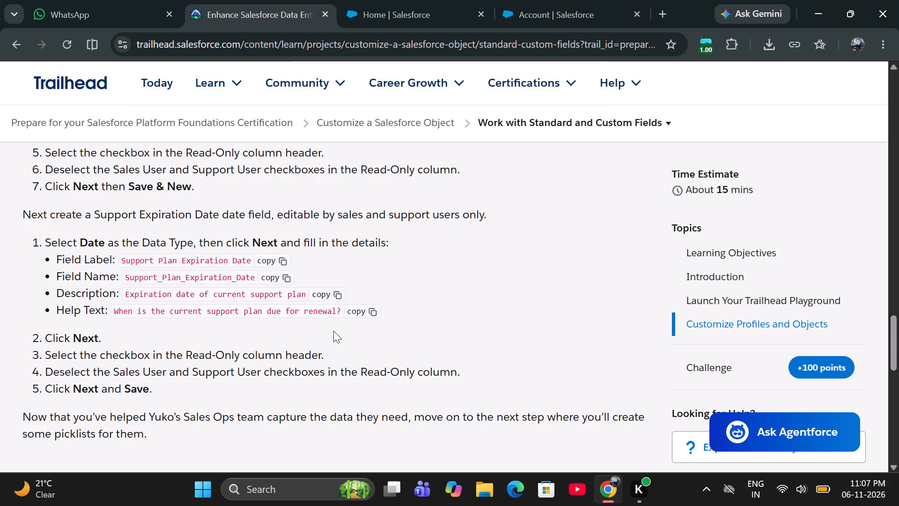
{"action": "left_click", "coordinate": [353, 311]}
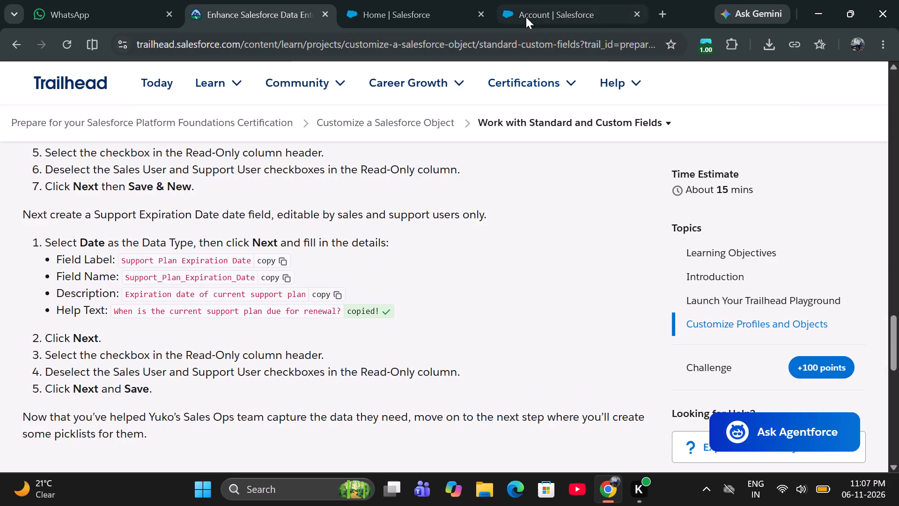
{"action": "left_click", "coordinate": [526, 16]}
{"action": "right_click", "coordinate": [459, 439]}
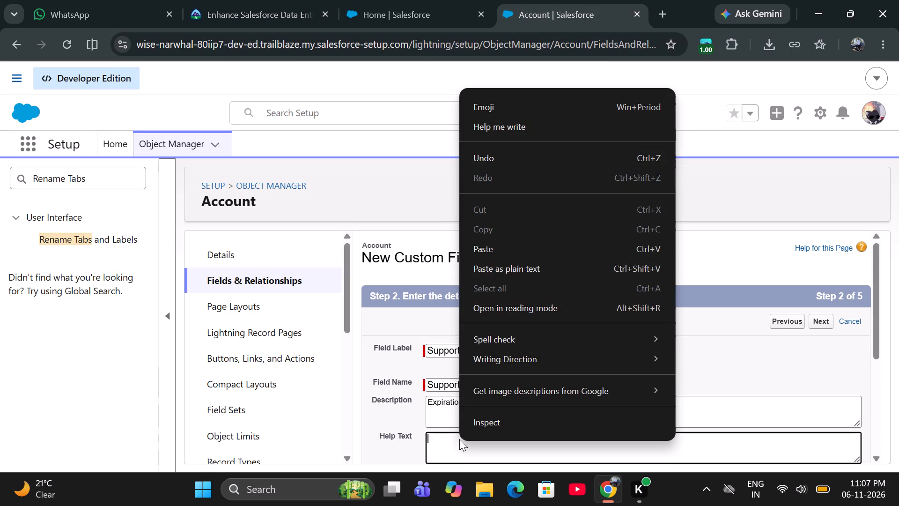
{"action": "left_click", "coordinate": [486, 254]}
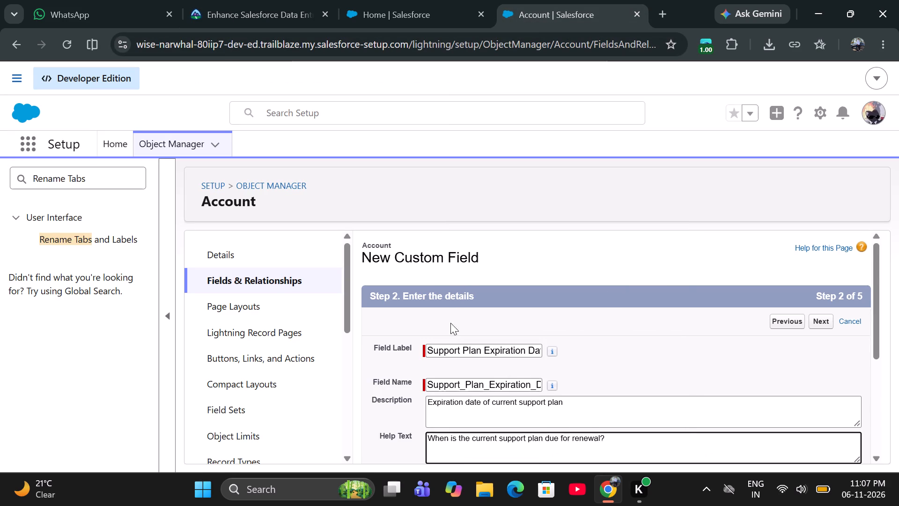
Continue to field-level security, check the Trailhead instructions, and make Support Plan Expiration Date Read-Only for all profiles.
{"action": "scroll", "coordinate": [440, 338], "scroll_direction": "down", "scroll_amount": 1}
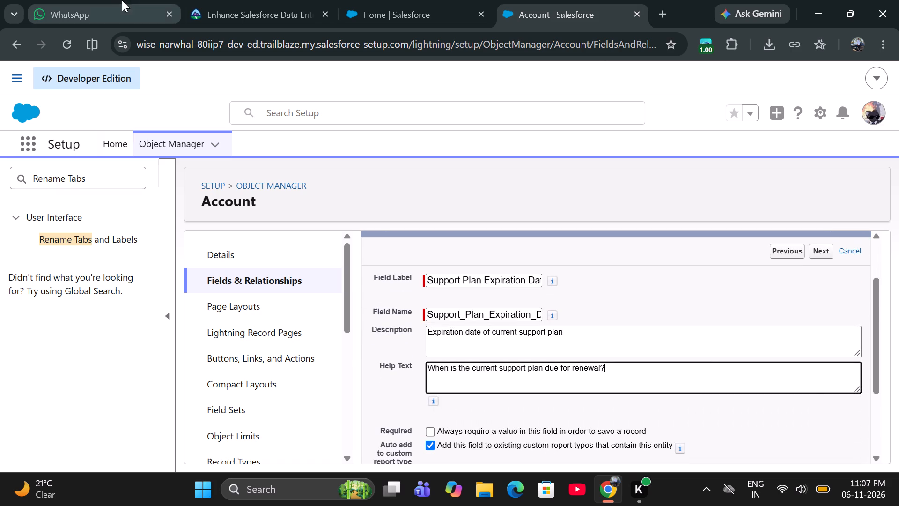
{"action": "left_click", "coordinate": [236, 3]}
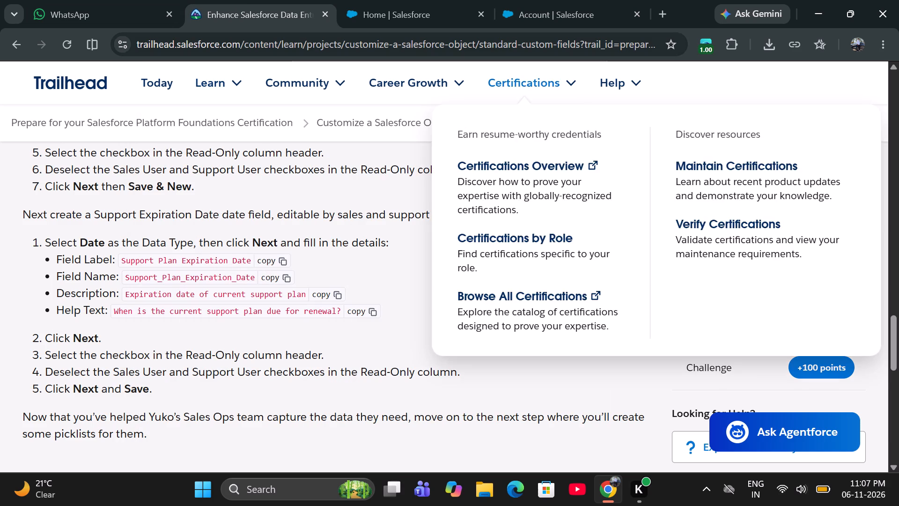
{"action": "left_click", "coordinate": [559, 18]}
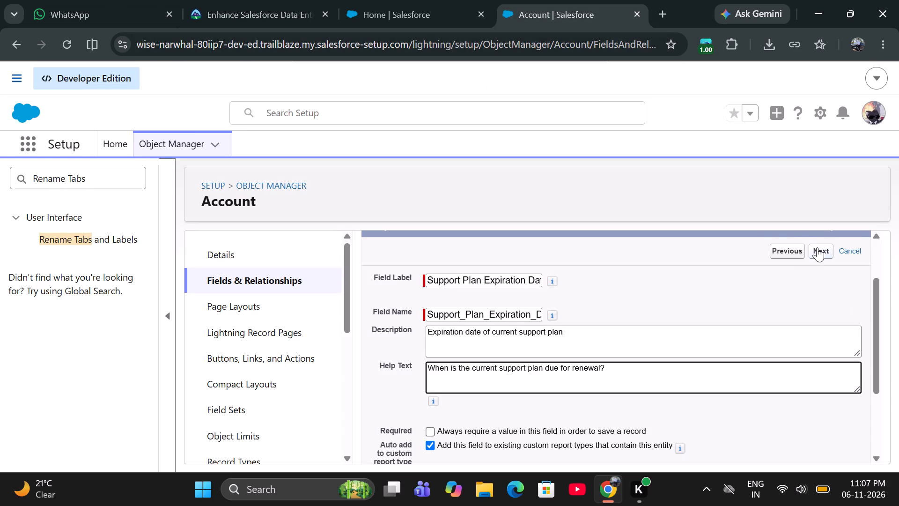
{"action": "left_click", "coordinate": [818, 248]}
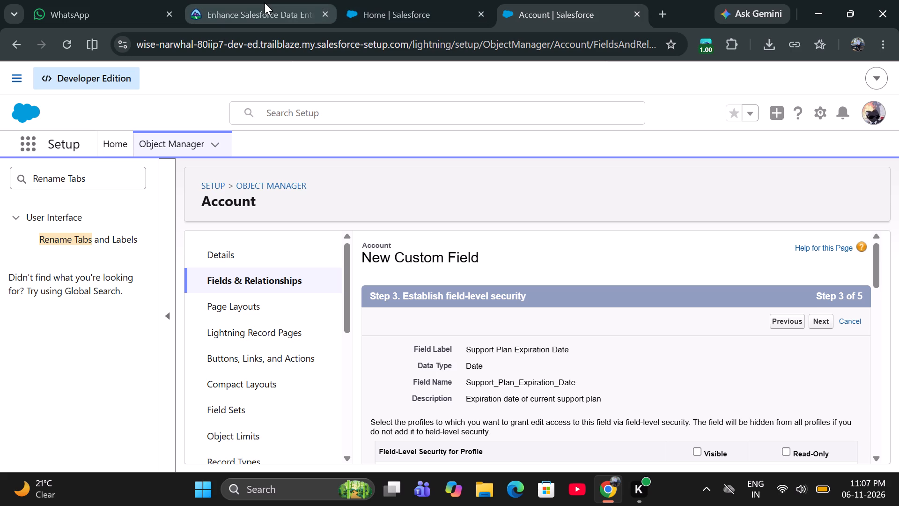
{"action": "scroll", "coordinate": [790, 419], "scroll_direction": "down", "scroll_amount": 1}
{"action": "scroll", "coordinate": [764, 406], "scroll_direction": "up", "scroll_amount": 1}
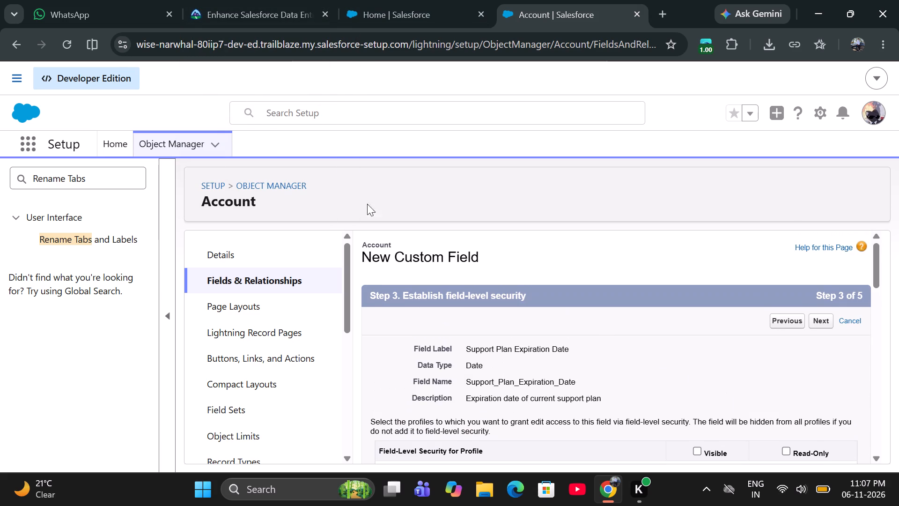
{"action": "left_click", "coordinate": [237, 9]}
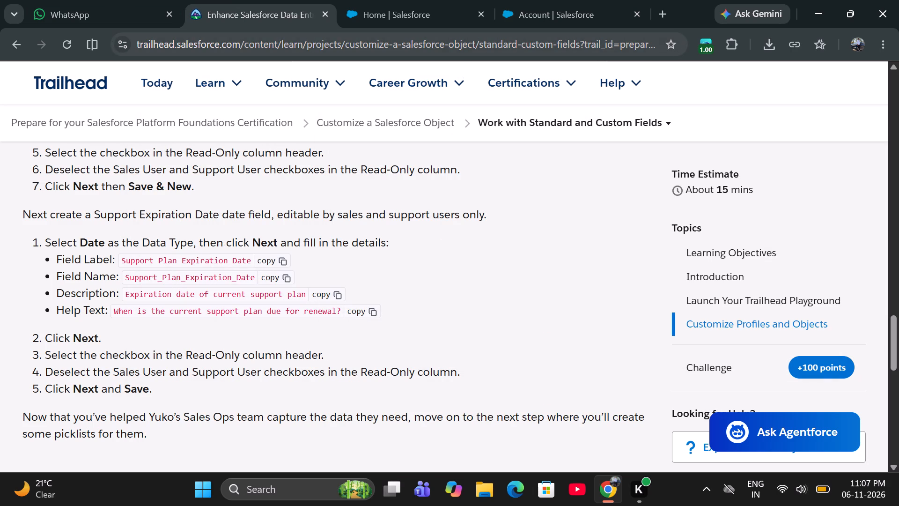
{"action": "left_click", "coordinate": [519, 4]}
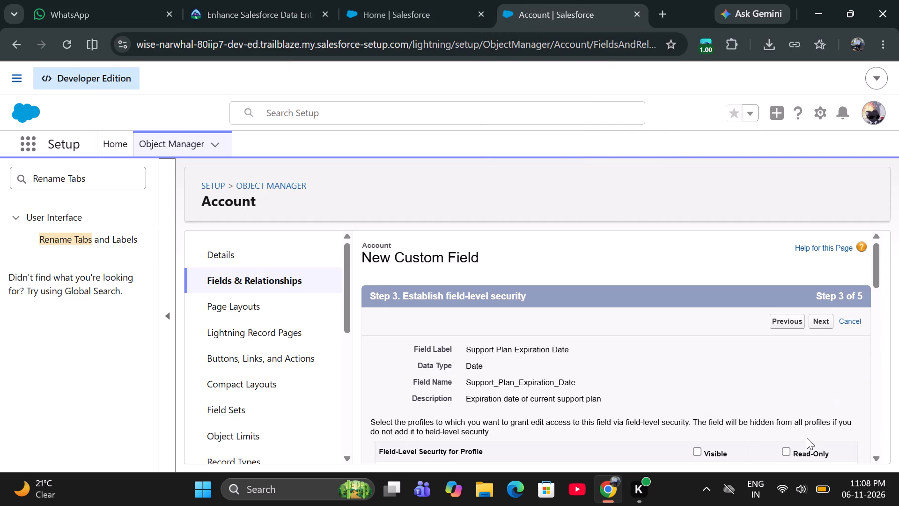
{"action": "left_click", "coordinate": [781, 446]}
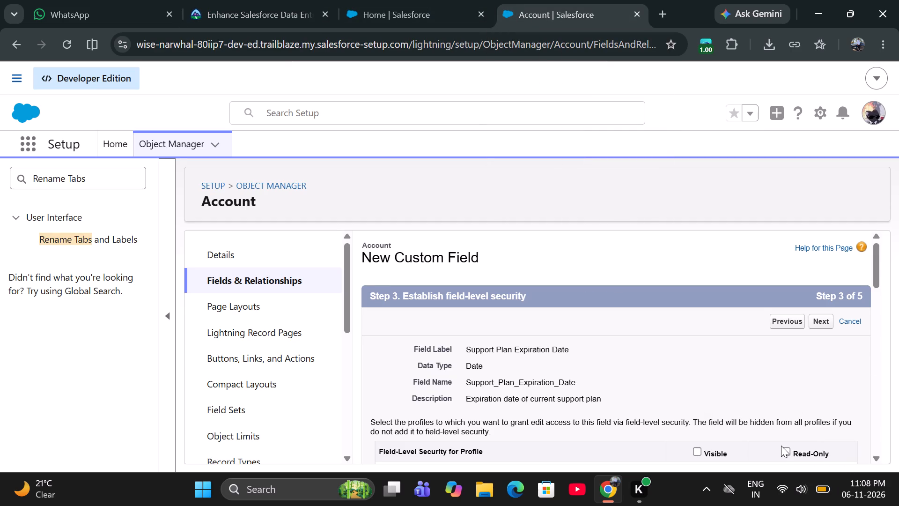
{"action": "left_click", "coordinate": [788, 452]}
Deselect Read-Only access to Support Plan Expiration Date for the Sales User and Support User profiles.
{"action": "middle_click_drag", "start_coordinate": [711, 448], "coordinate": [720, 505]}
{"action": "scroll", "coordinate": [715, 458], "scroll_direction": "down", "scroll_amount": 1}
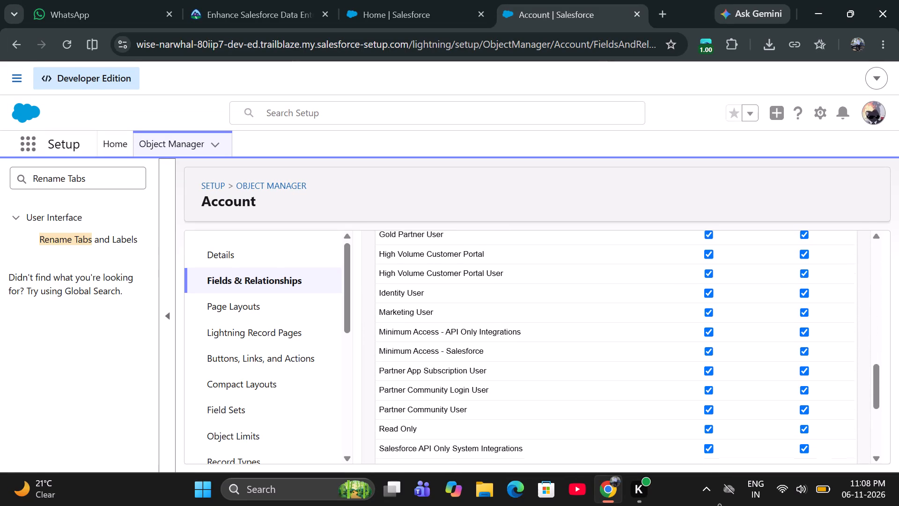
{"action": "middle_click_drag", "start_coordinate": [720, 505], "coordinate": [720, 505]}
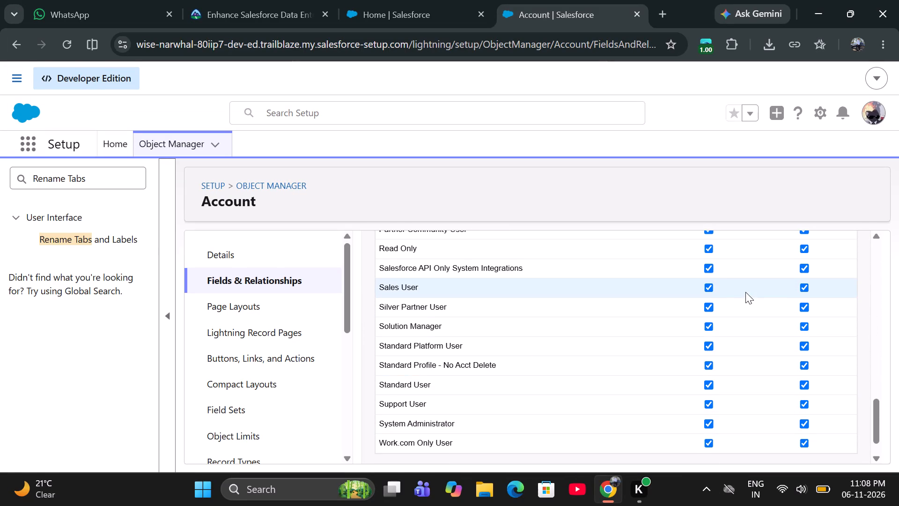
{"action": "left_click", "coordinate": [806, 305]}
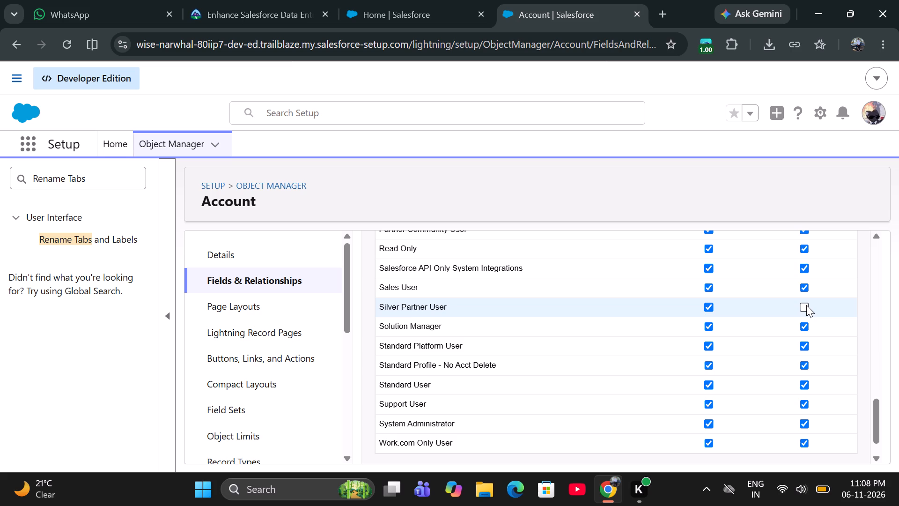
{"action": "left_click", "coordinate": [806, 305]}
{"action": "left_click", "coordinate": [801, 289]}
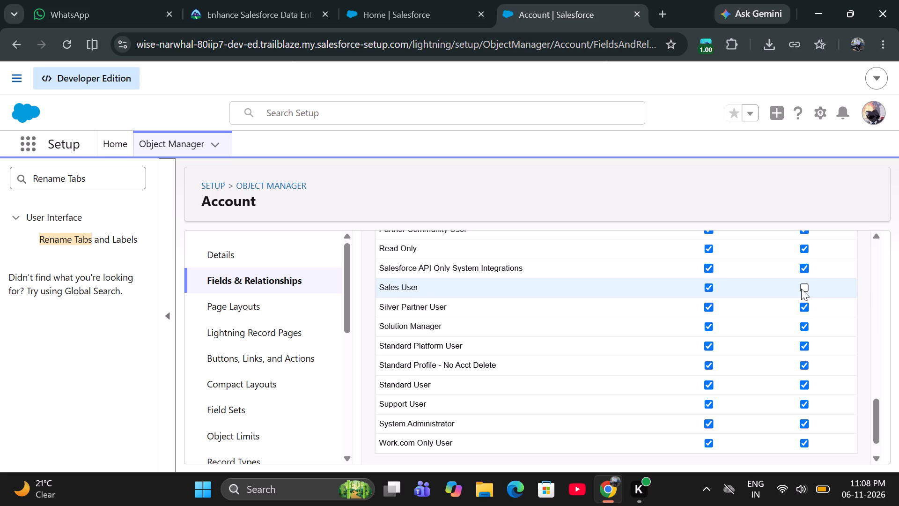
{"action": "left_click", "coordinate": [807, 402]}
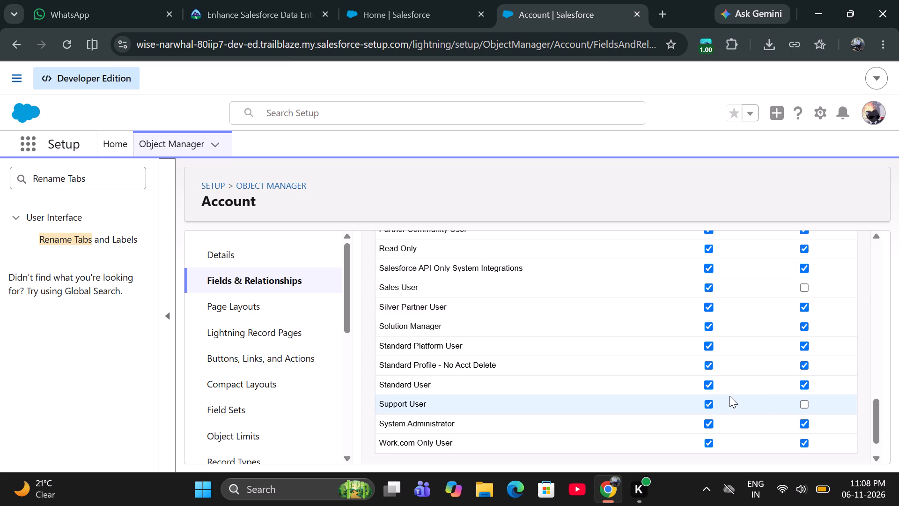
Continue past the Dynamic Forms record pages to the page layouts and save the Support Plan Expiration Date field.
{"action": "middle_click_drag", "start_coordinate": [732, 403], "coordinate": [746, 329]}
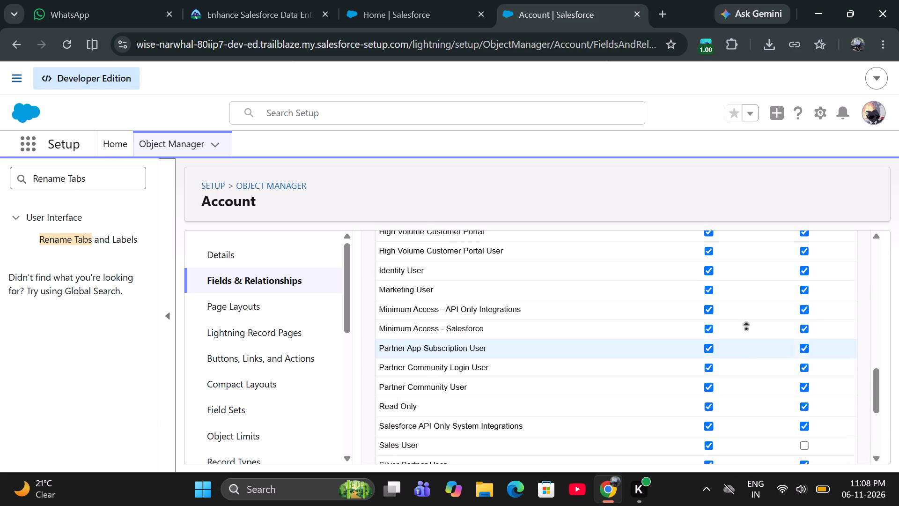
{"action": "middle_click_drag", "start_coordinate": [746, 329], "coordinate": [750, 315]}
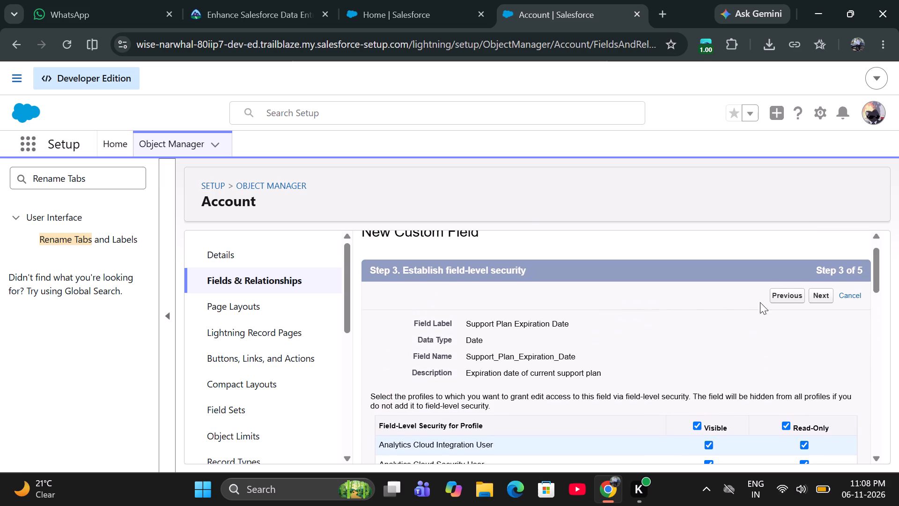
{"action": "left_click", "coordinate": [821, 307]}
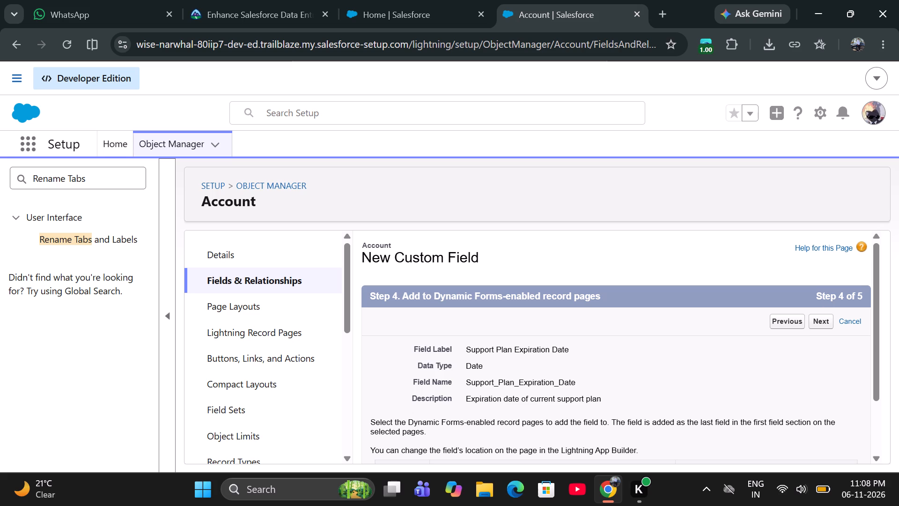
{"action": "left_click", "coordinate": [823, 325]}
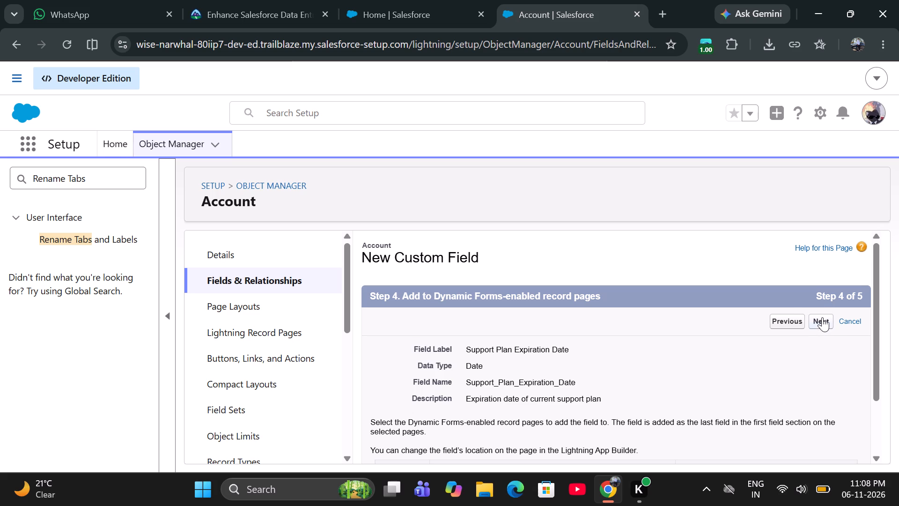
{"action": "left_click", "coordinate": [822, 321]}
{"action": "left_click", "coordinate": [825, 323]}
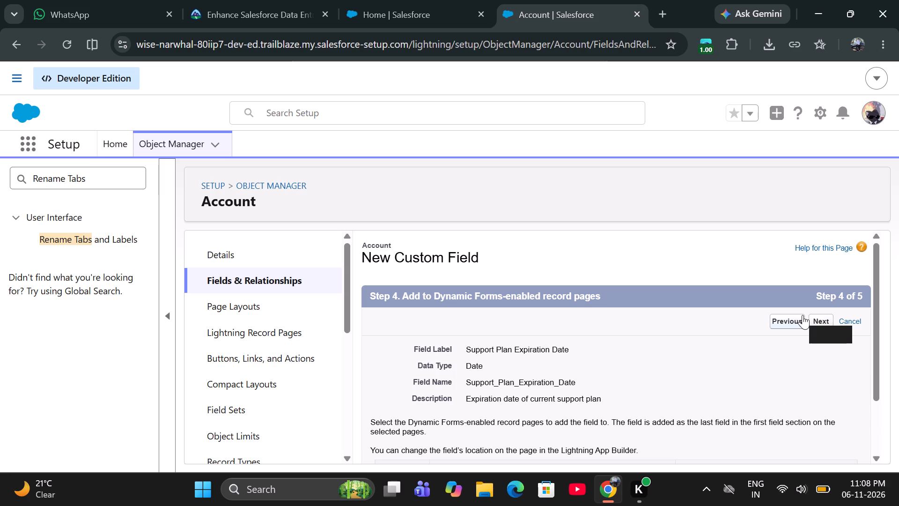
{"action": "left_click", "coordinate": [829, 322]}
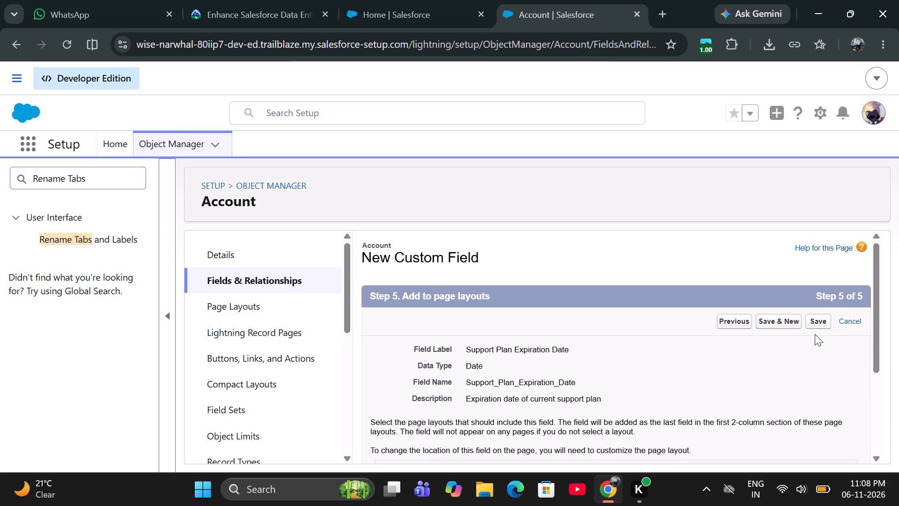
{"action": "left_click", "coordinate": [820, 322]}
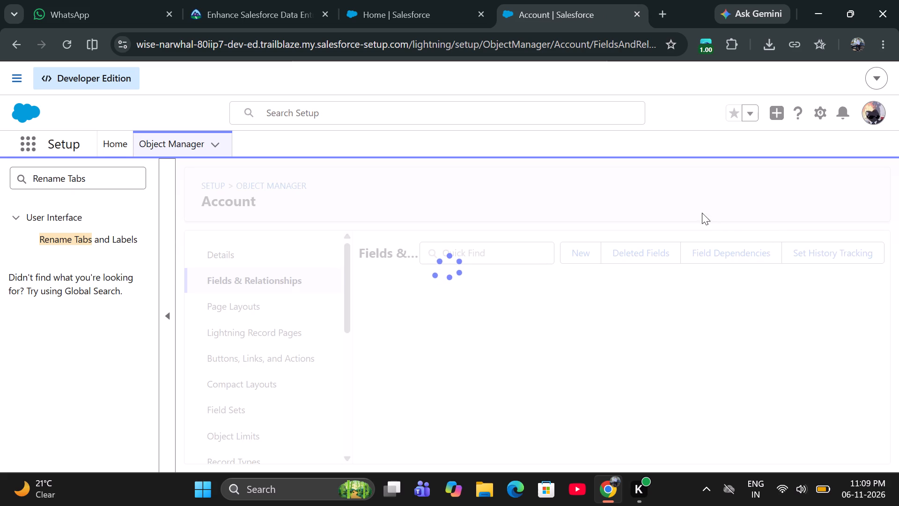
Return to the Trailhead unit and verify the Work with Standard and Custom Fields step to earn 100 points.
{"action": "left_click", "coordinate": [225, 10]}
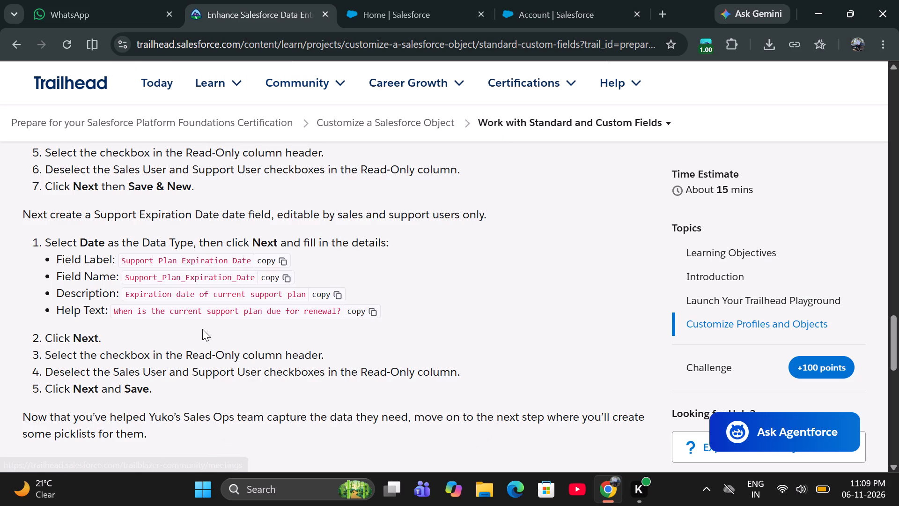
{"action": "scroll", "coordinate": [201, 328], "scroll_direction": "down", "scroll_amount": 3}
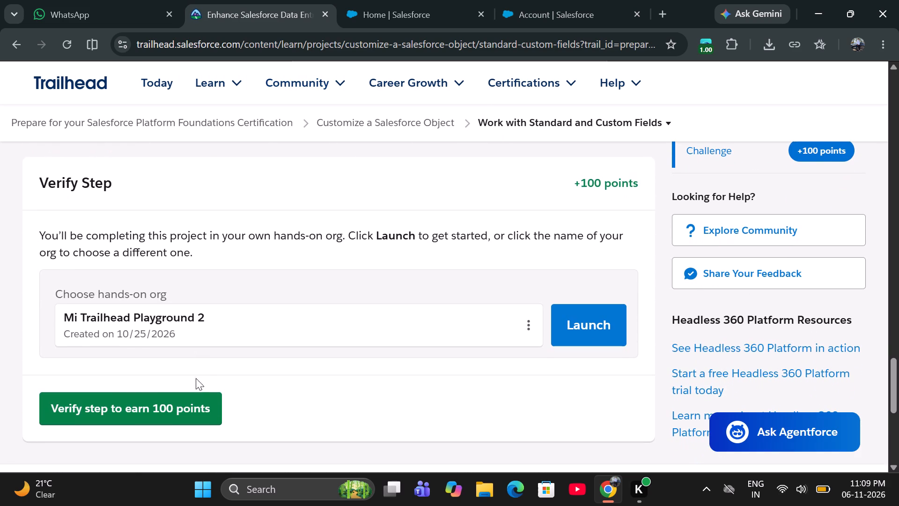
{"action": "left_click", "coordinate": [192, 405]}
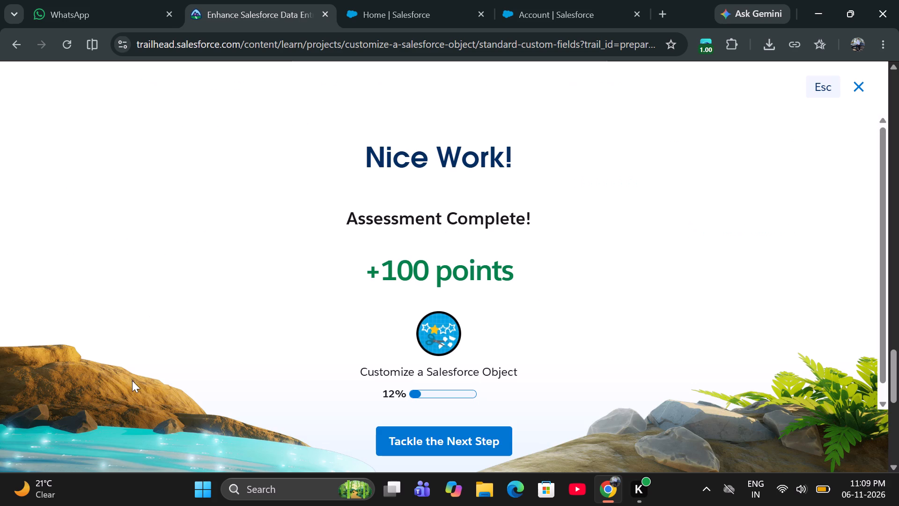
Proceed to the next project step, Create Picklists and Field Dependencies.
{"action": "left_click", "coordinate": [490, 437]}
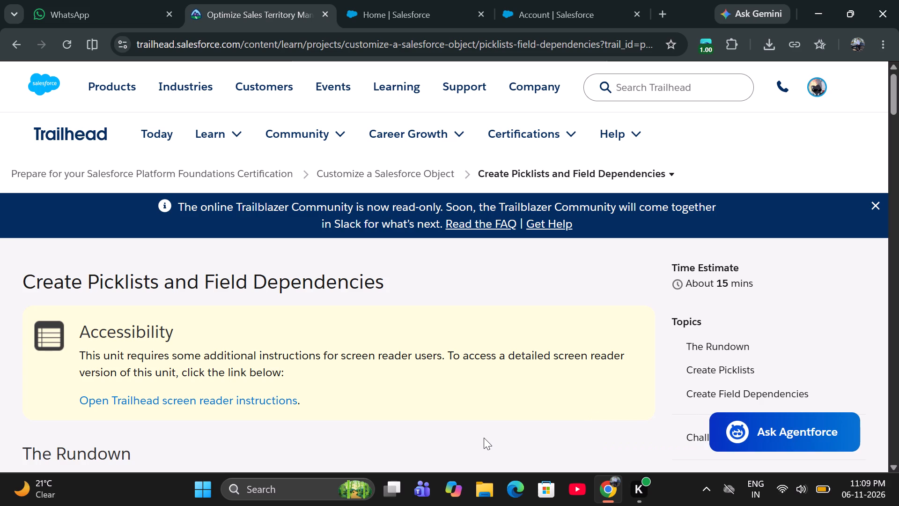
Read the Create Picklists instructions for the Region value set, the Region fields and the Zone field with its list of values.
{"action": "scroll", "coordinate": [484, 438], "scroll_direction": "down", "scroll_amount": 4}
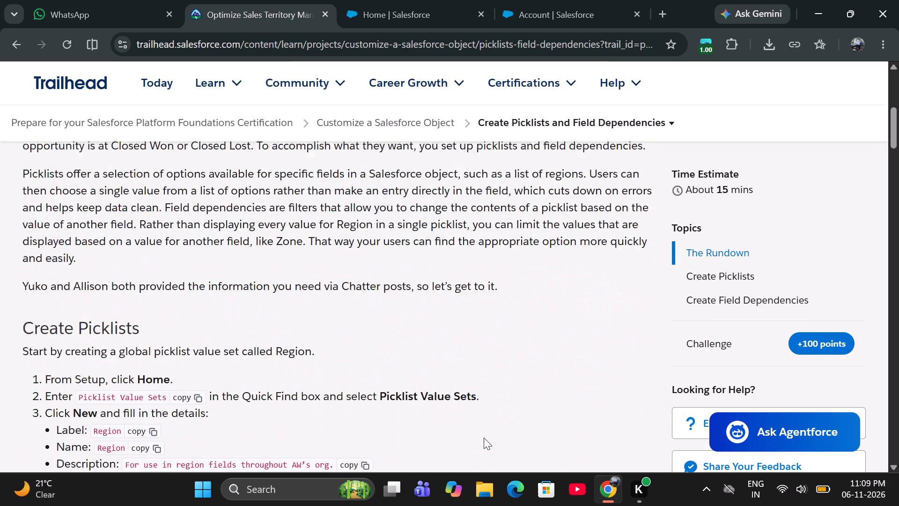
{"action": "scroll", "coordinate": [484, 438], "scroll_direction": "down", "scroll_amount": 5}
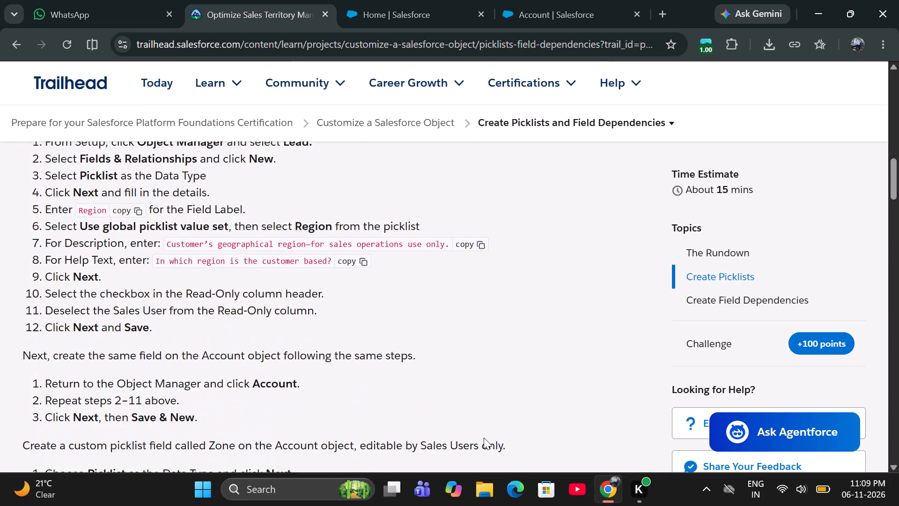
{"action": "scroll", "coordinate": [484, 438], "scroll_direction": "down", "scroll_amount": 2}
{"action": "scroll", "coordinate": [484, 438], "scroll_direction": "up", "scroll_amount": 1}
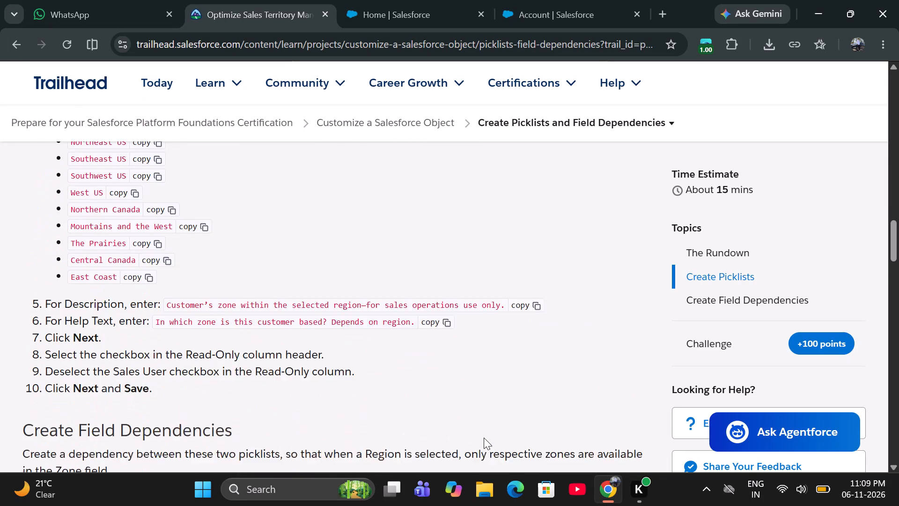
{"action": "scroll", "coordinate": [484, 438], "scroll_direction": "up", "scroll_amount": 3}
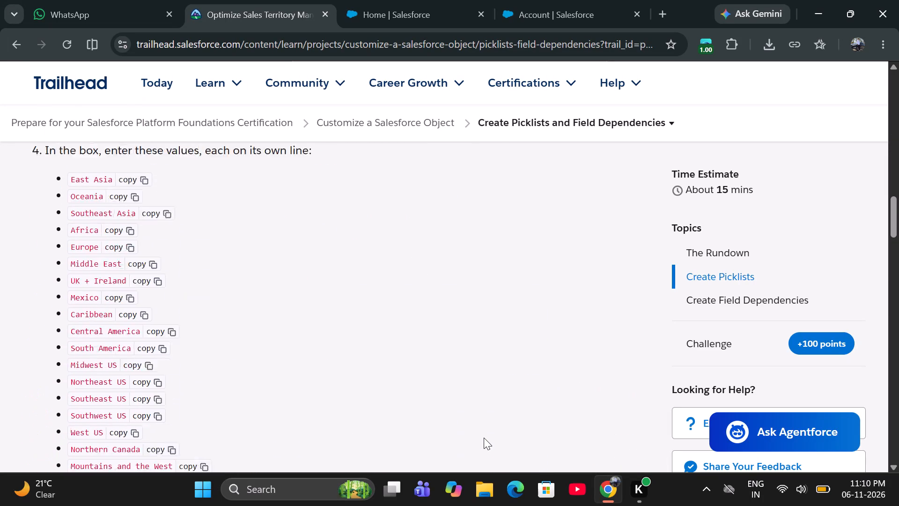
{"action": "scroll", "coordinate": [484, 438], "scroll_direction": "up", "scroll_amount": 1}
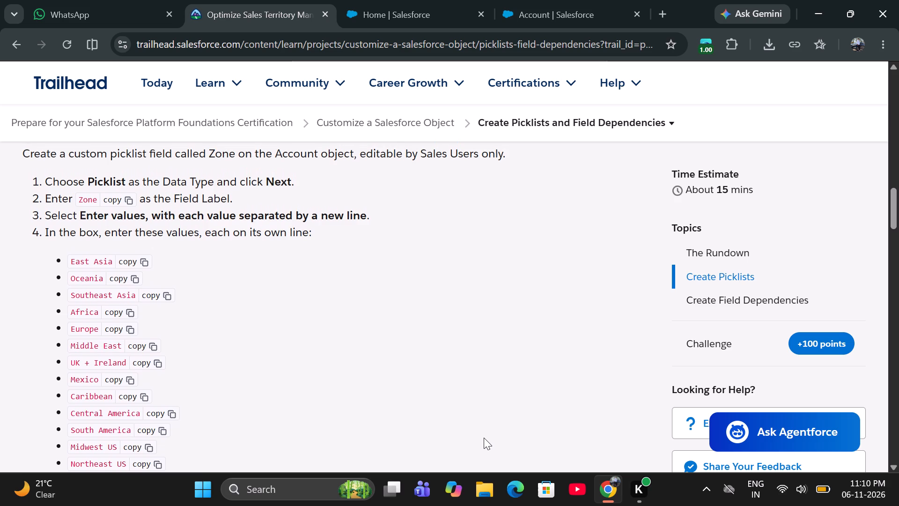
{"action": "scroll", "coordinate": [484, 438], "scroll_direction": "down", "scroll_amount": 2}
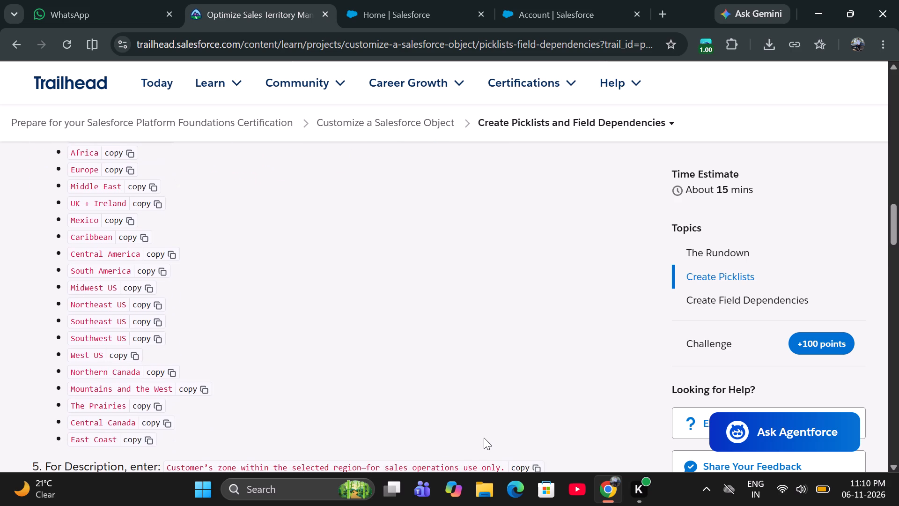
{"action": "scroll", "coordinate": [484, 438], "scroll_direction": "down", "scroll_amount": 4}
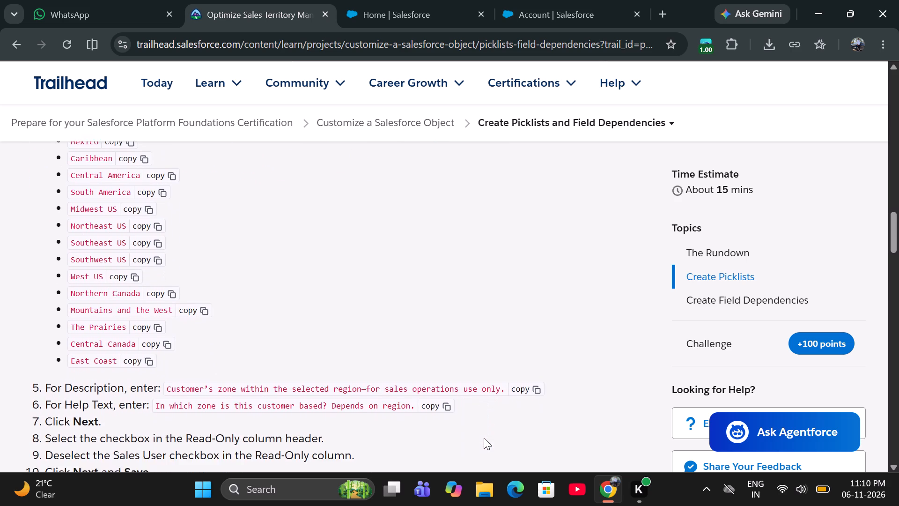
{"action": "scroll", "coordinate": [484, 438], "scroll_direction": "down", "scroll_amount": 3}
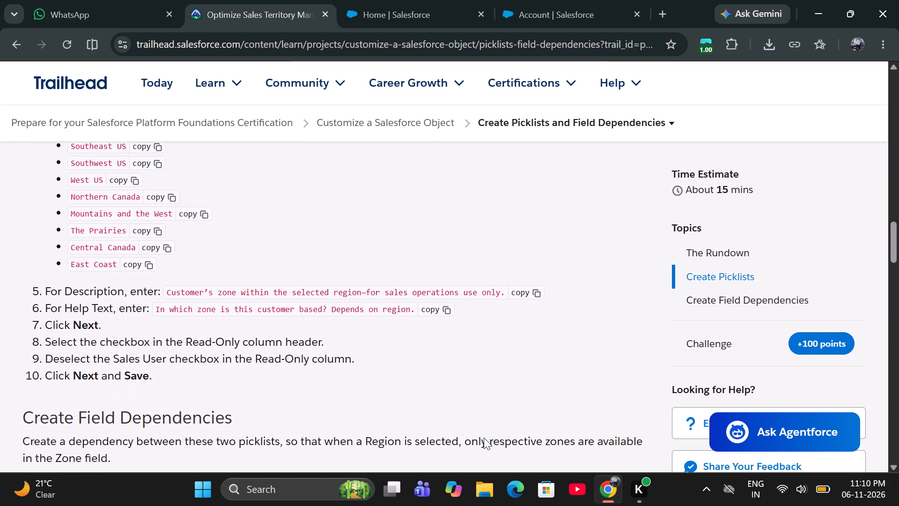
{"action": "scroll", "coordinate": [484, 438], "scroll_direction": "down", "scroll_amount": 2}
{"action": "scroll", "coordinate": [484, 438], "scroll_direction": "up", "scroll_amount": 1}
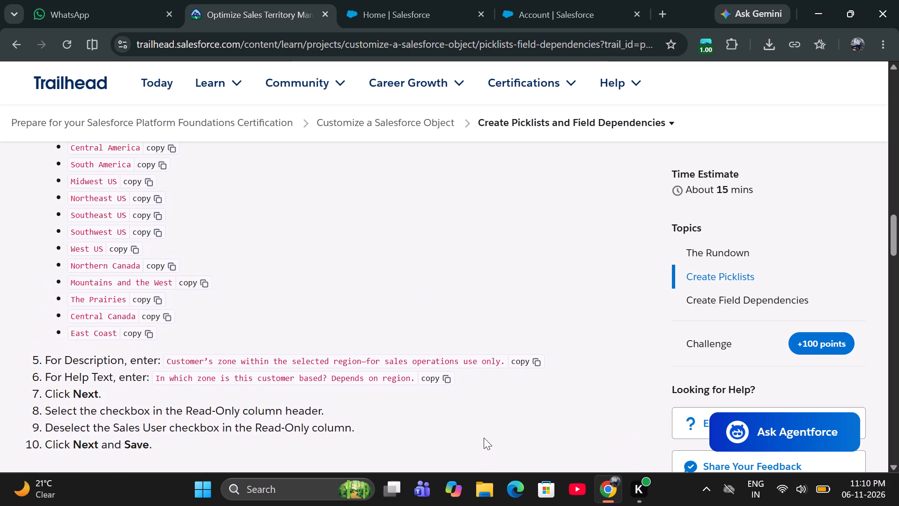
{"action": "scroll", "coordinate": [484, 438], "scroll_direction": "up", "scroll_amount": 3}
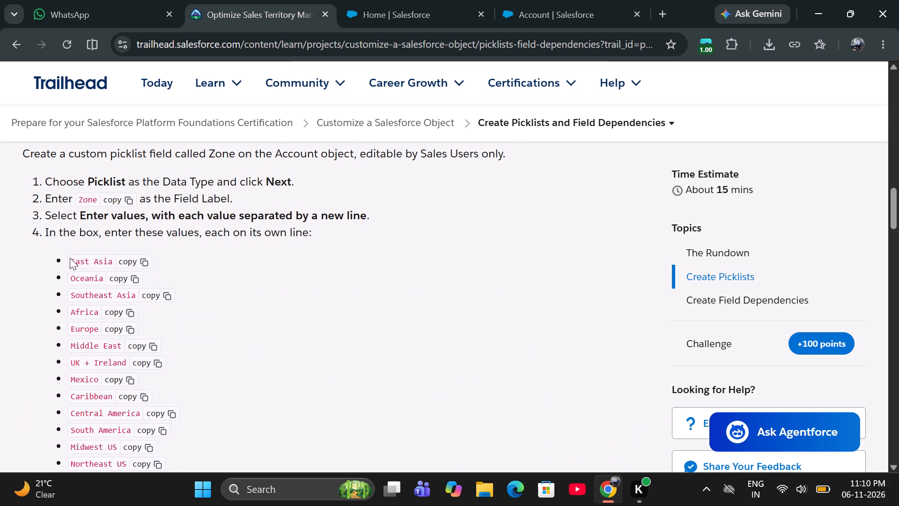
{"action": "left_click_drag", "start_coordinate": [72, 258], "coordinate": [117, 364]}
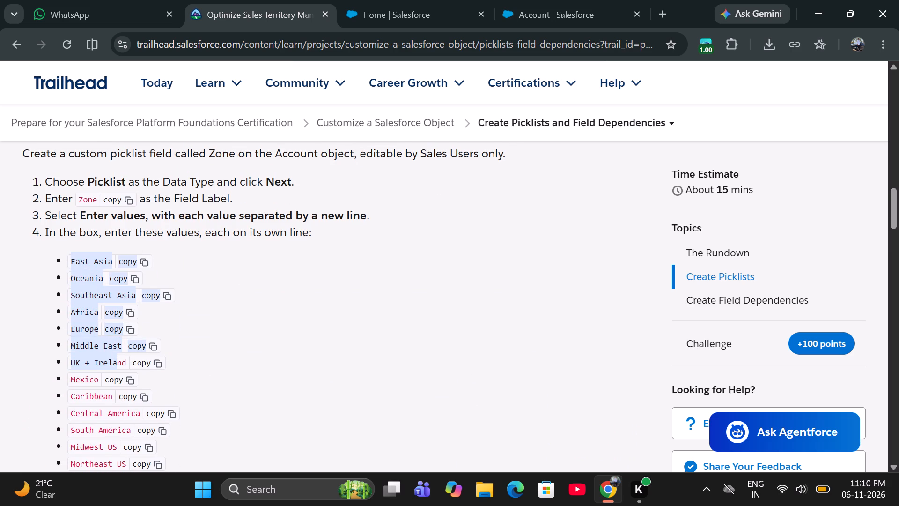
{"action": "left_click_drag", "start_coordinate": [117, 364], "coordinate": [118, 370]}
{"action": "left_click", "coordinate": [490, 367]}
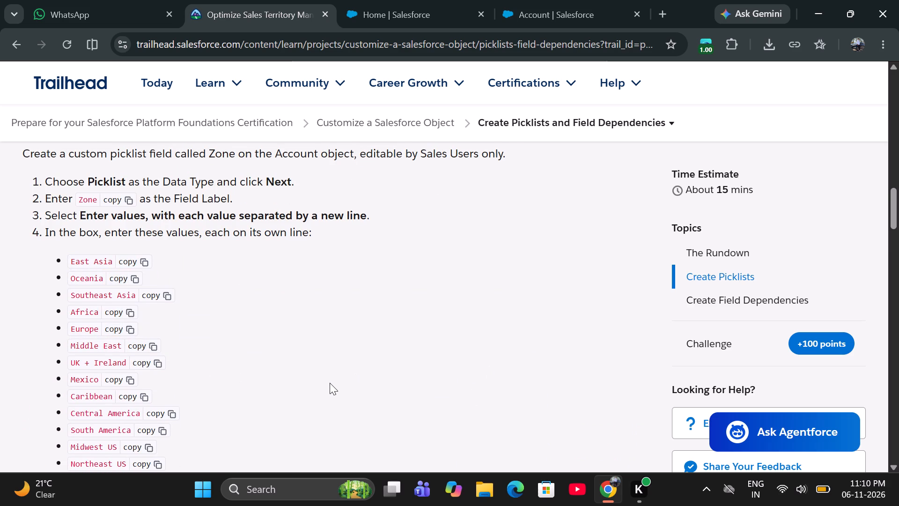
Examine the Create Field Dependencies instructions, including the Close Reason field on Opportunity, through to the Verify Step section.
{"action": "scroll", "coordinate": [330, 383], "scroll_direction": "down", "scroll_amount": 3}
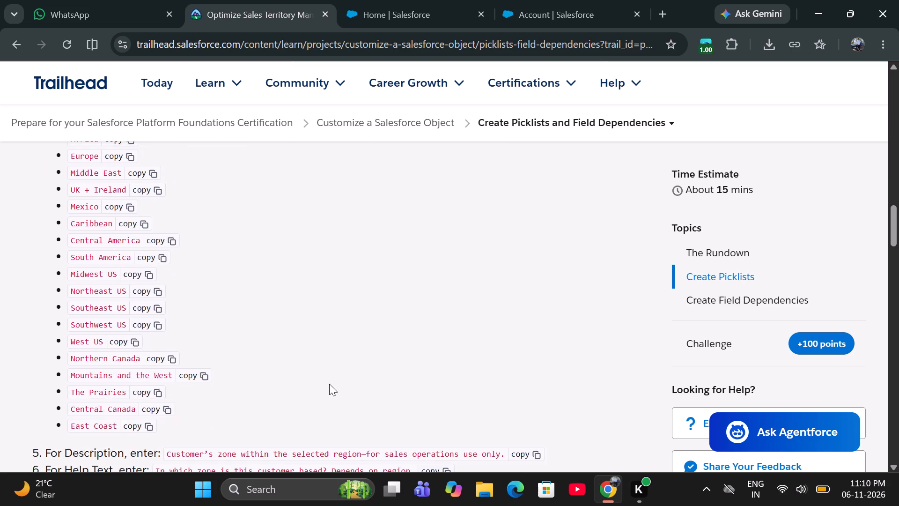
{"action": "scroll", "coordinate": [329, 384], "scroll_direction": "down", "scroll_amount": 4}
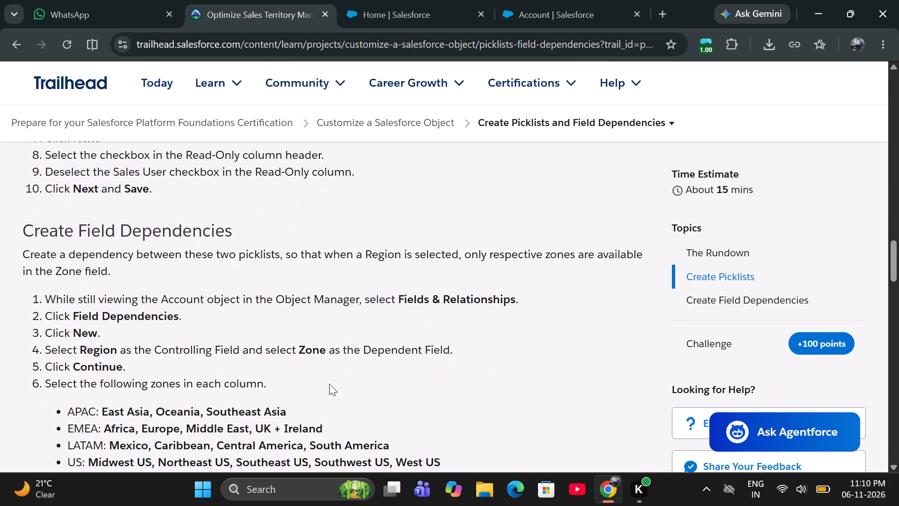
{"action": "scroll", "coordinate": [329, 384], "scroll_direction": "down", "scroll_amount": 4}
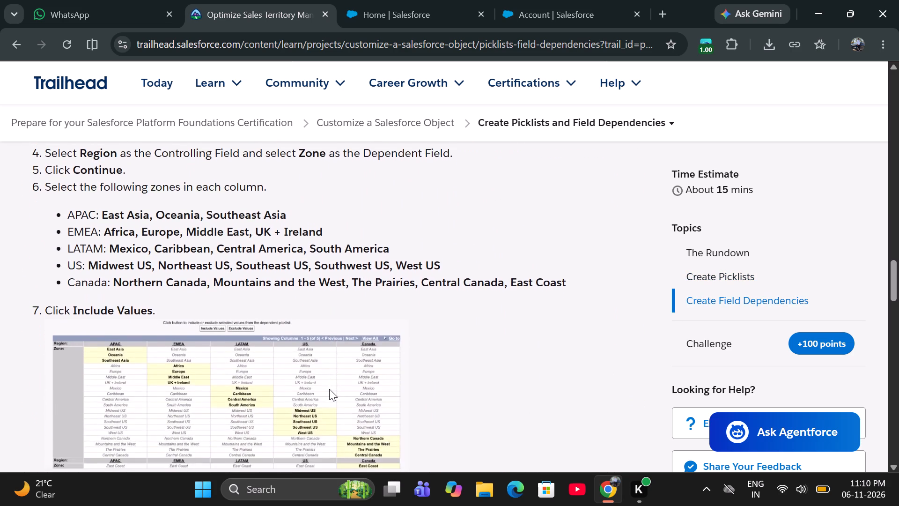
{"action": "scroll", "coordinate": [329, 389], "scroll_direction": "down", "scroll_amount": 3}
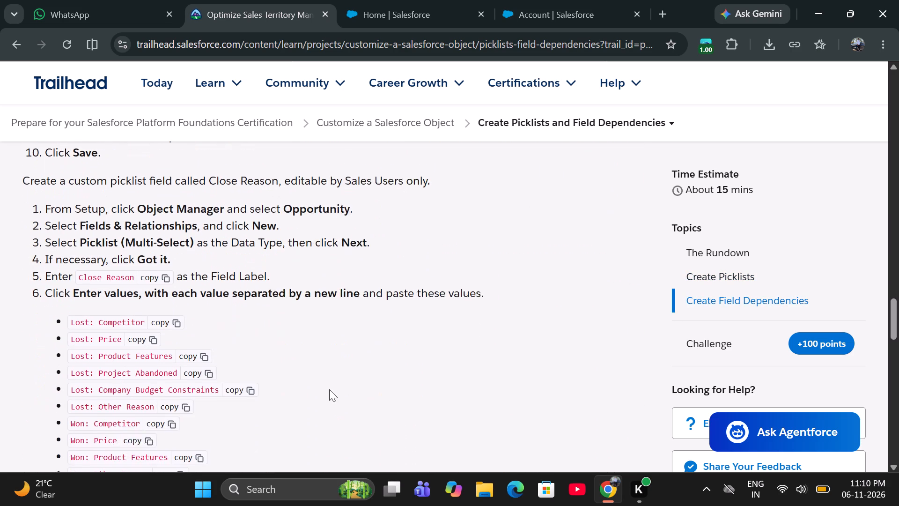
{"action": "scroll", "coordinate": [329, 389], "scroll_direction": "down", "scroll_amount": 3}
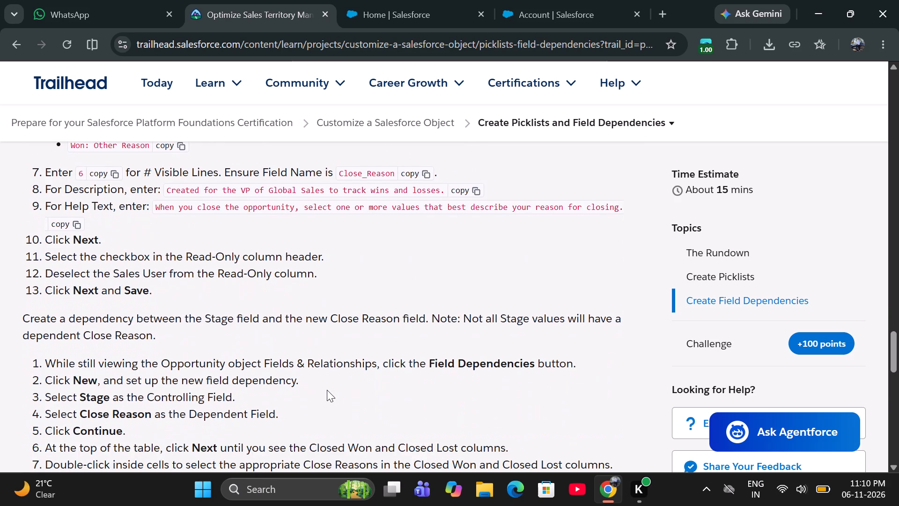
{"action": "scroll", "coordinate": [327, 390], "scroll_direction": "down", "scroll_amount": 3}
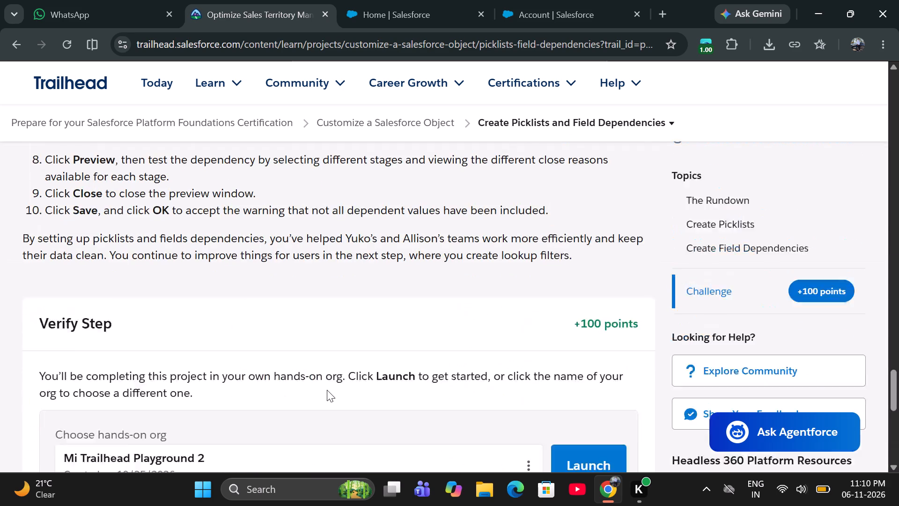
{"action": "scroll", "coordinate": [327, 390], "scroll_direction": "down", "scroll_amount": 2}
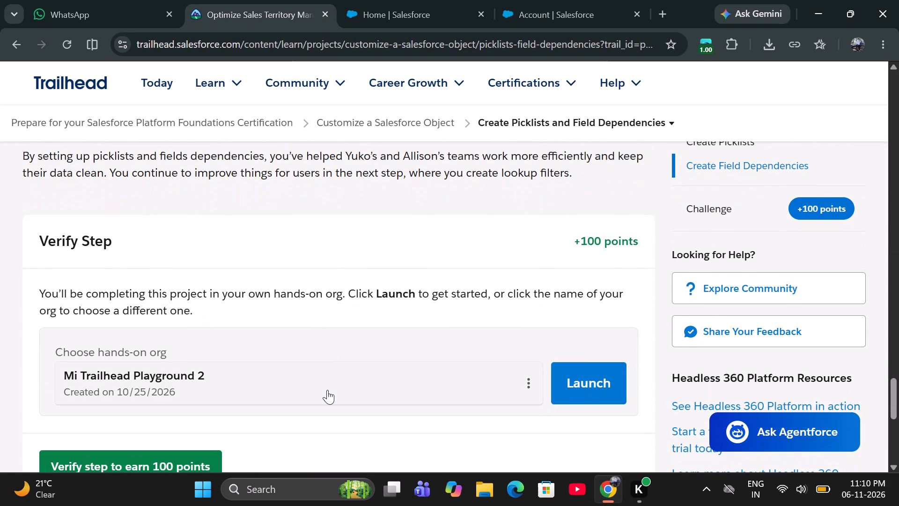
Review the unit again from The Rundown onward, ending at the instructions for the global Region picklist value set.
{"action": "scroll", "coordinate": [325, 401], "scroll_direction": "up", "scroll_amount": 2}
{"action": "scroll", "coordinate": [345, 266], "scroll_direction": "up", "scroll_amount": 6}
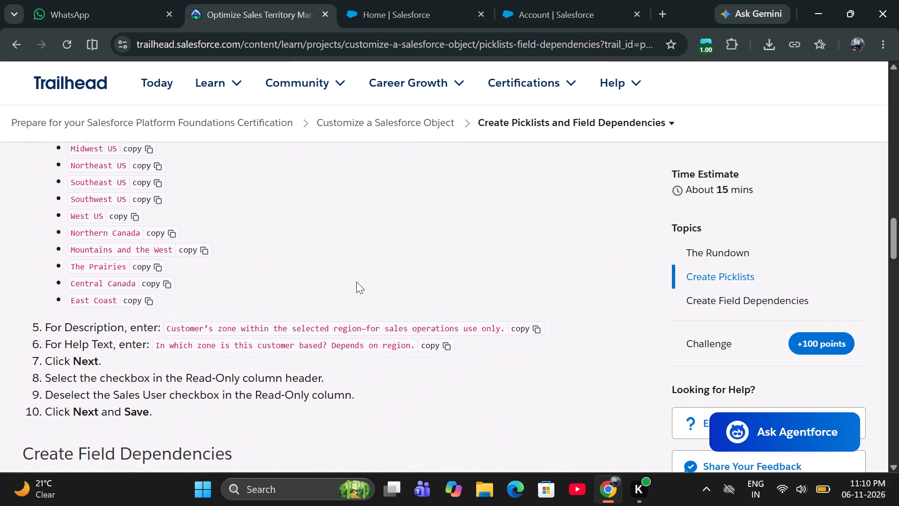
{"action": "scroll", "coordinate": [356, 282], "scroll_direction": "up", "scroll_amount": 3}
{"action": "right_click", "coordinate": [354, 282]}
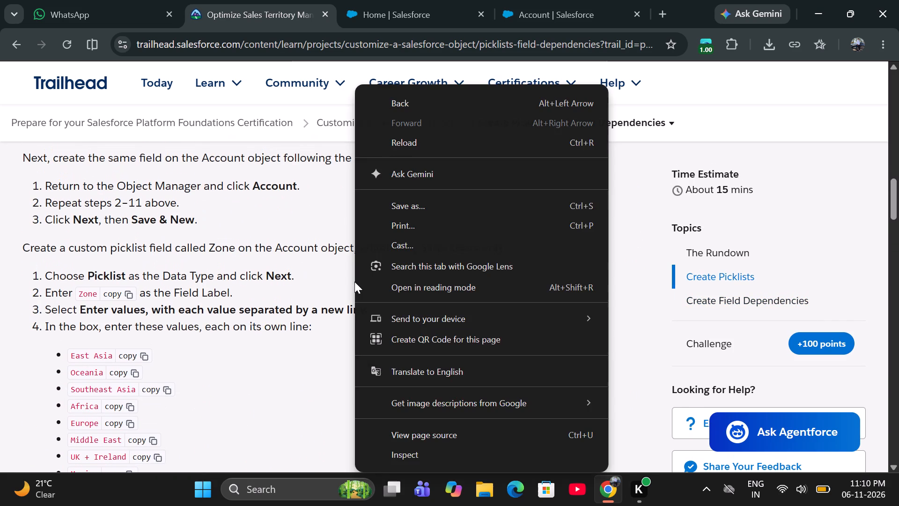
{"action": "scroll", "coordinate": [373, 174], "scroll_direction": "up", "scroll_amount": 2}
{"action": "scroll", "coordinate": [300, 191], "scroll_direction": "up", "scroll_amount": 3}
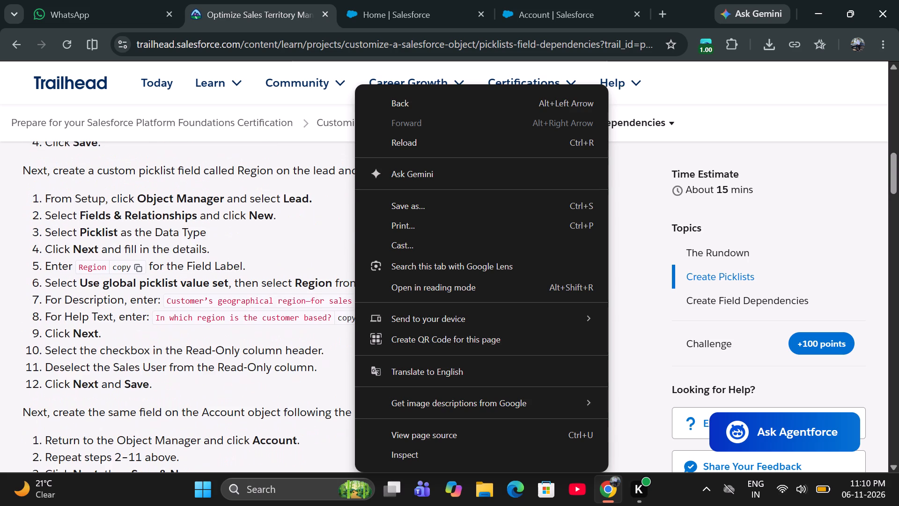
{"action": "left_click", "coordinate": [319, 221]}
{"action": "scroll", "coordinate": [319, 221], "scroll_direction": "up", "scroll_amount": 2}
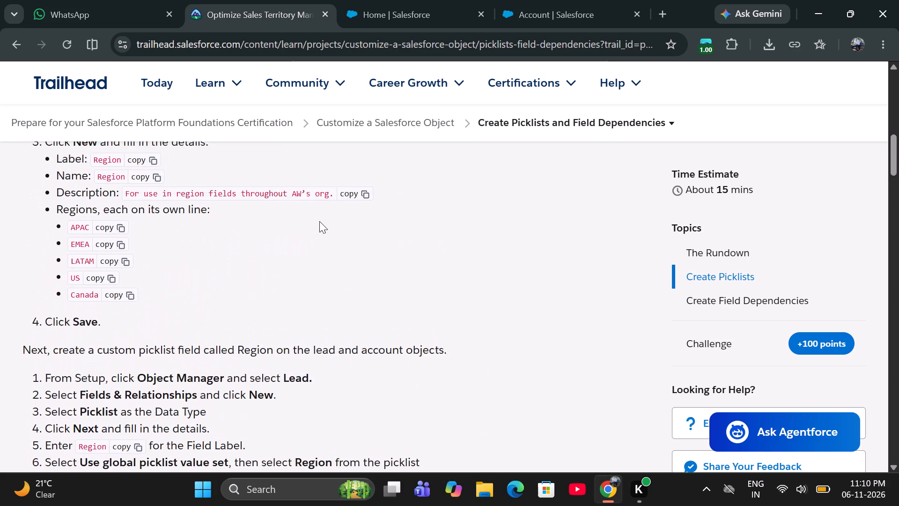
{"action": "scroll", "coordinate": [318, 222], "scroll_direction": "up", "scroll_amount": 3}
{"action": "scroll", "coordinate": [316, 222], "scroll_direction": "down", "scroll_amount": 1}
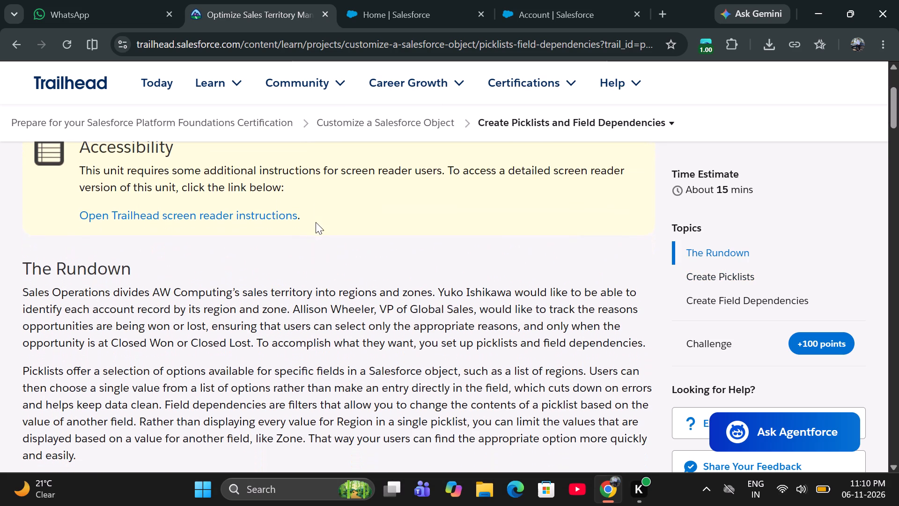
{"action": "scroll", "coordinate": [310, 225], "scroll_direction": "down", "scroll_amount": 3}
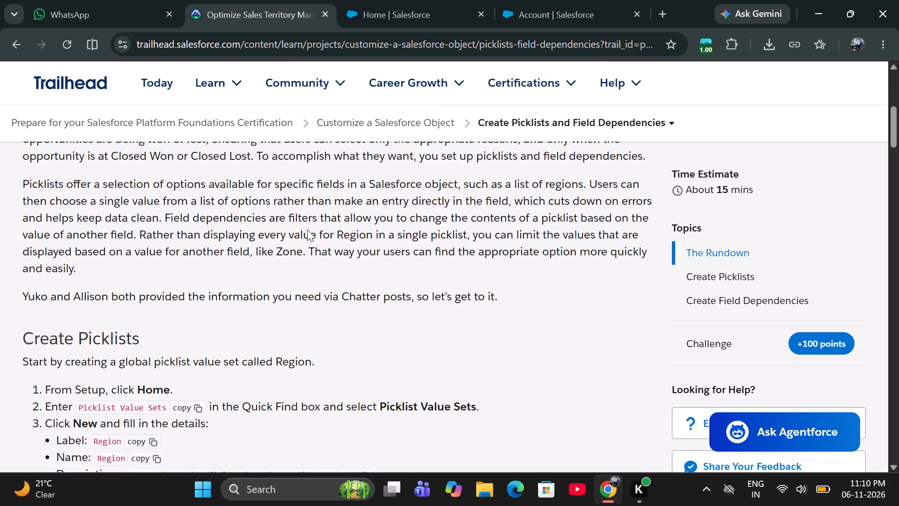
{"action": "scroll", "coordinate": [292, 178], "scroll_direction": "down", "scroll_amount": 3}
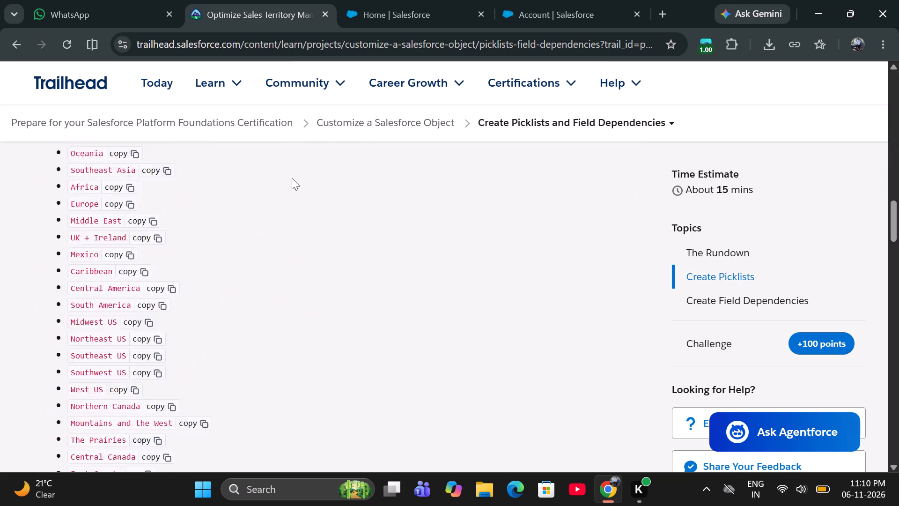
{"action": "scroll", "coordinate": [292, 178], "scroll_direction": "down", "scroll_amount": 4}
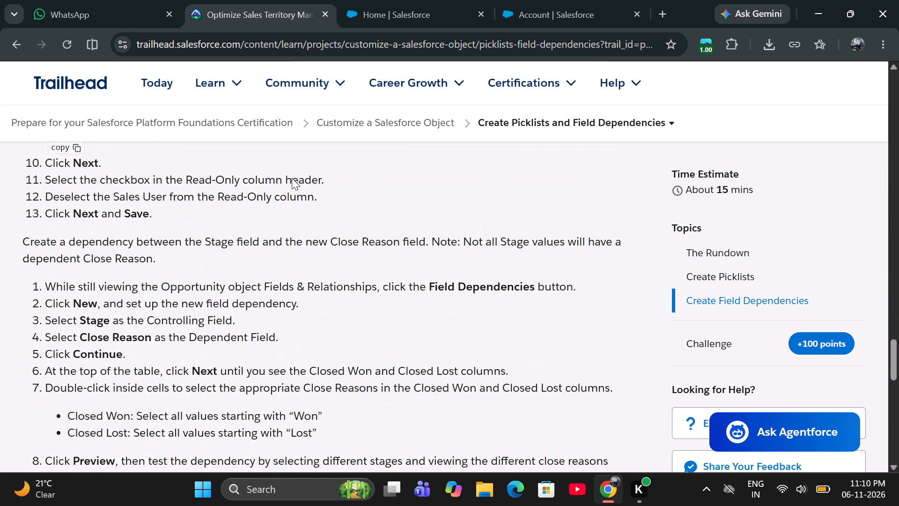
{"action": "scroll", "coordinate": [292, 178], "scroll_direction": "down", "scroll_amount": 1}
{"action": "scroll", "coordinate": [292, 178], "scroll_direction": "up", "scroll_amount": 3}
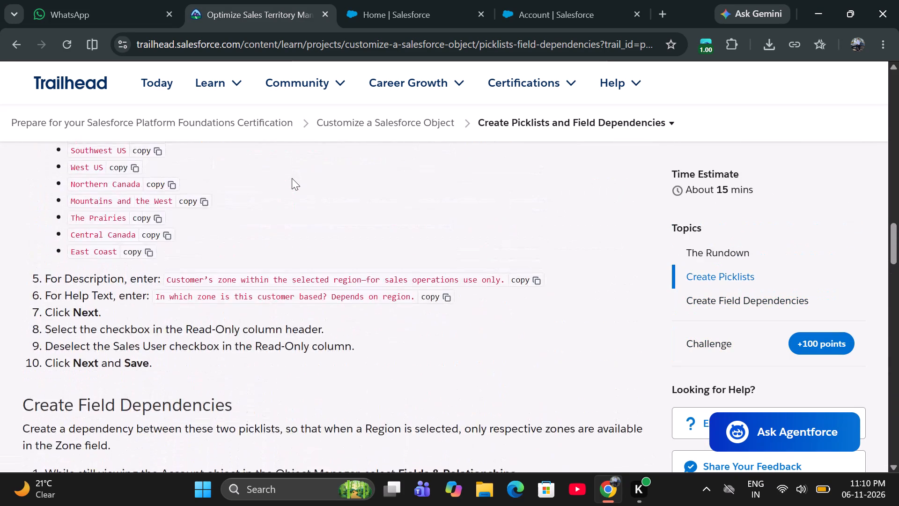
{"action": "scroll", "coordinate": [292, 178], "scroll_direction": "up", "scroll_amount": 3}
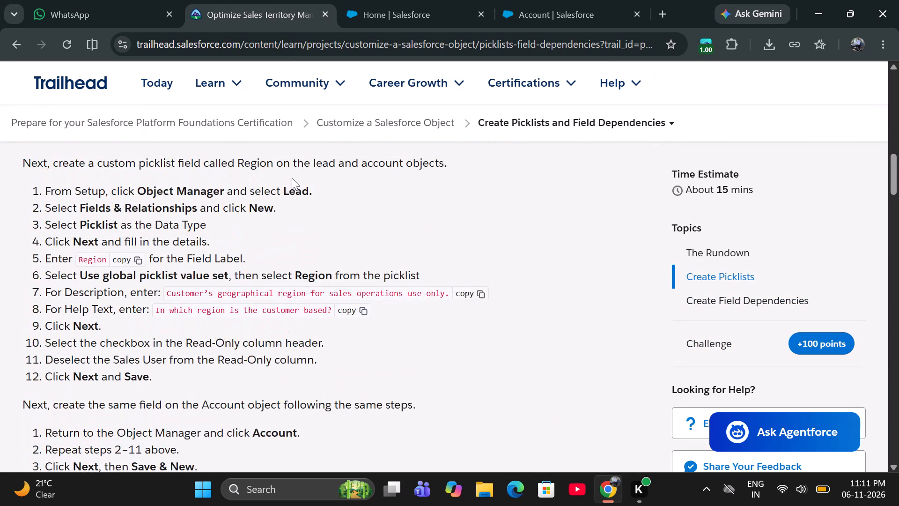
{"action": "scroll", "coordinate": [292, 178], "scroll_direction": "up", "scroll_amount": 2}
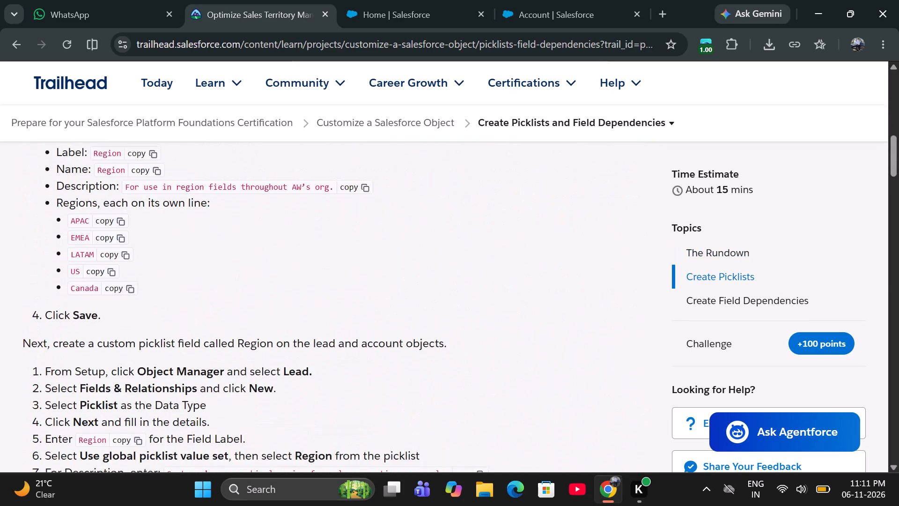